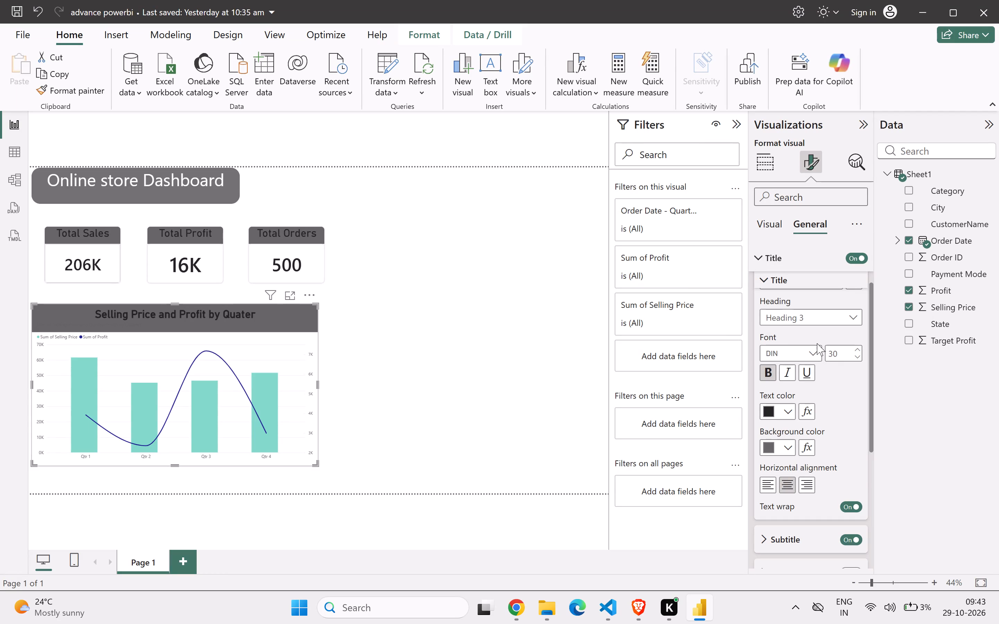
Set the title font of the "Selling Price and Profit by Quater" chart to Arial Unicode MS.
{"action": "left_click", "coordinate": [815, 357]}
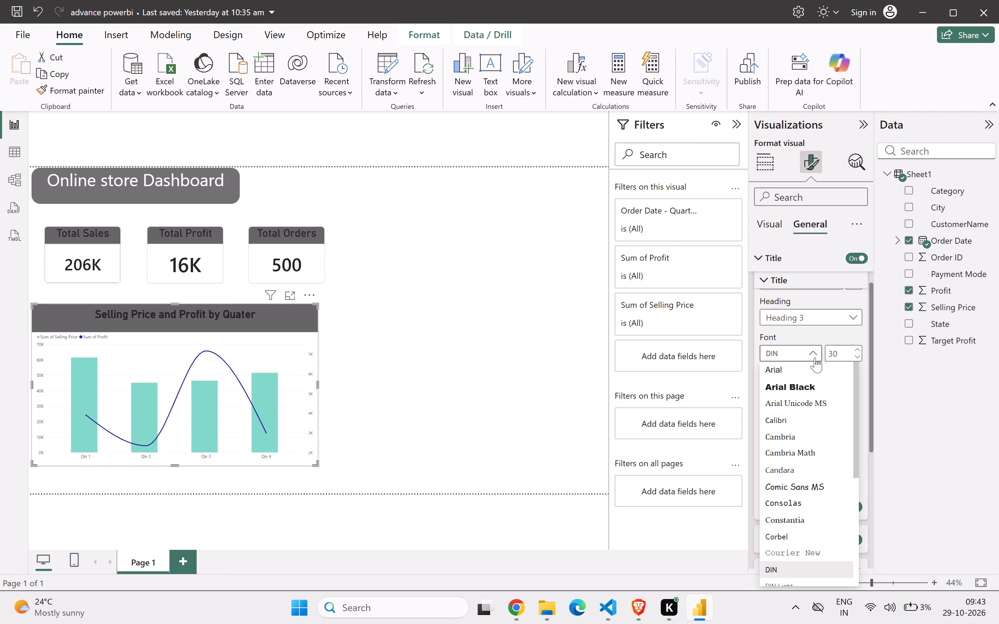
{"action": "left_click", "coordinate": [797, 390]}
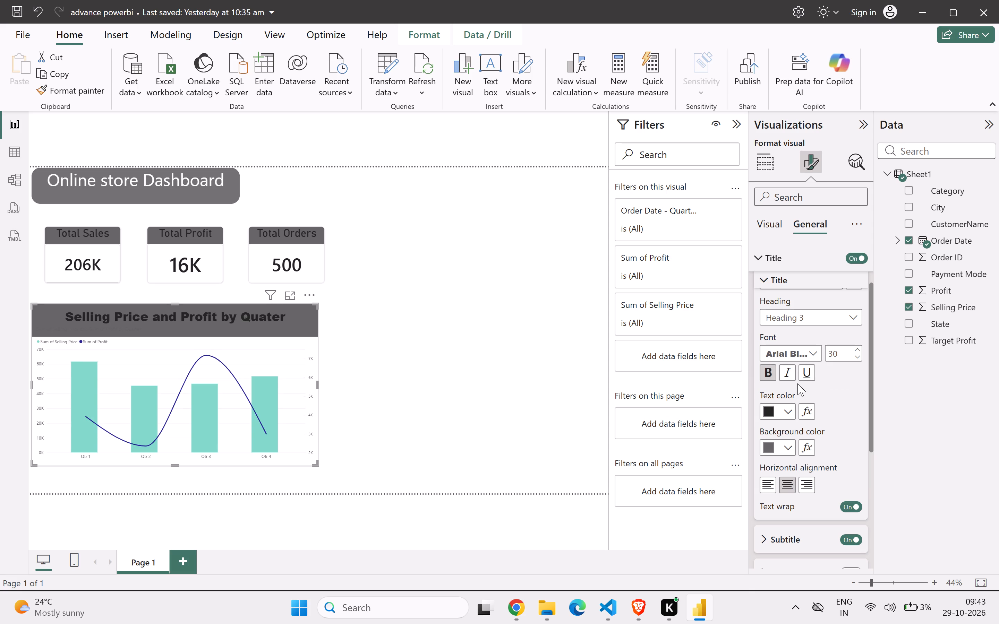
{"action": "left_click", "coordinate": [787, 355]}
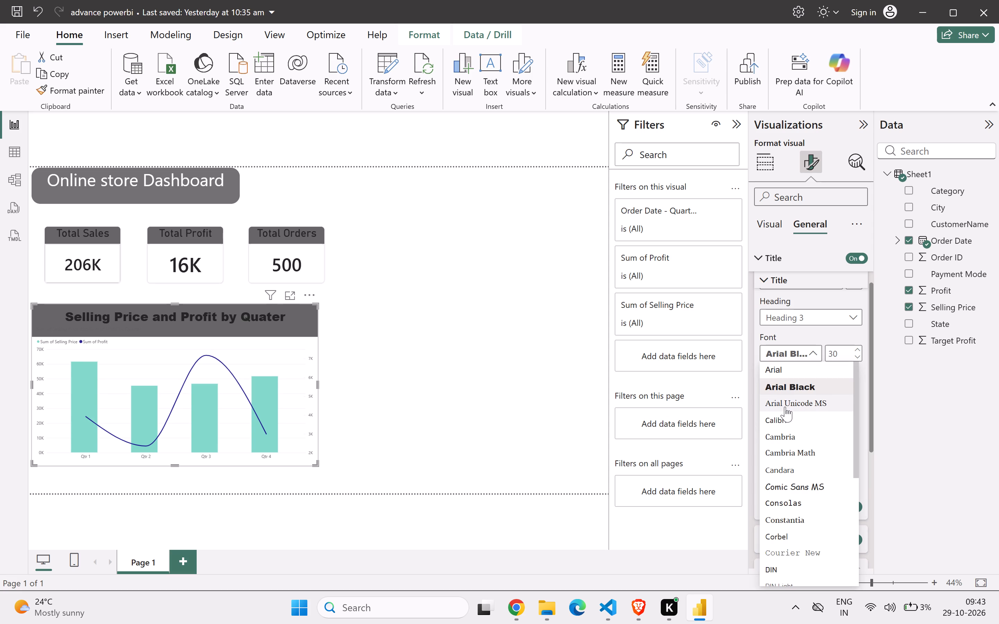
{"action": "left_click", "coordinate": [785, 407]}
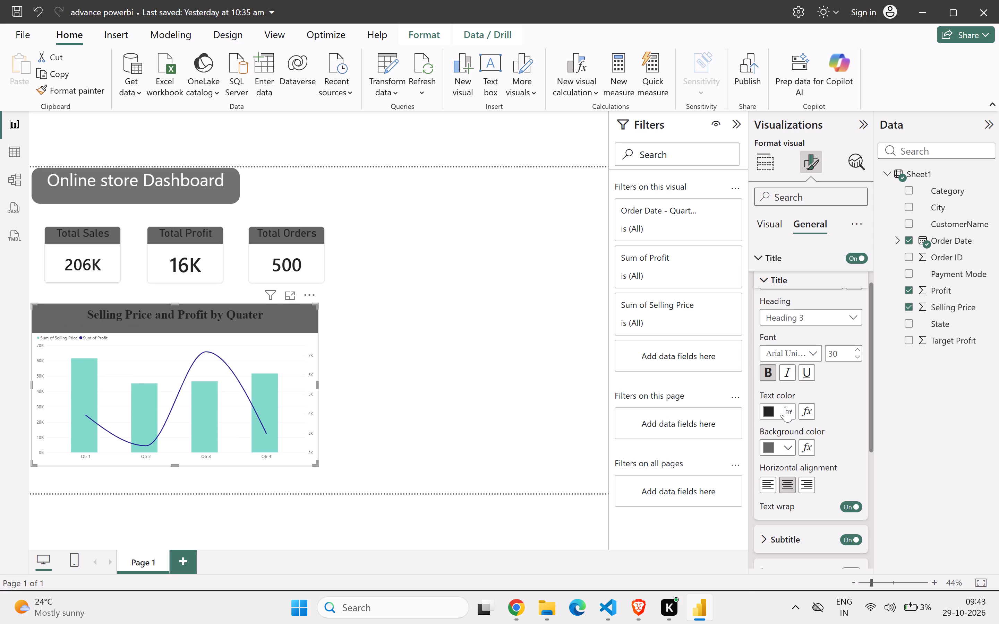
{"action": "left_click", "coordinate": [509, 365]}
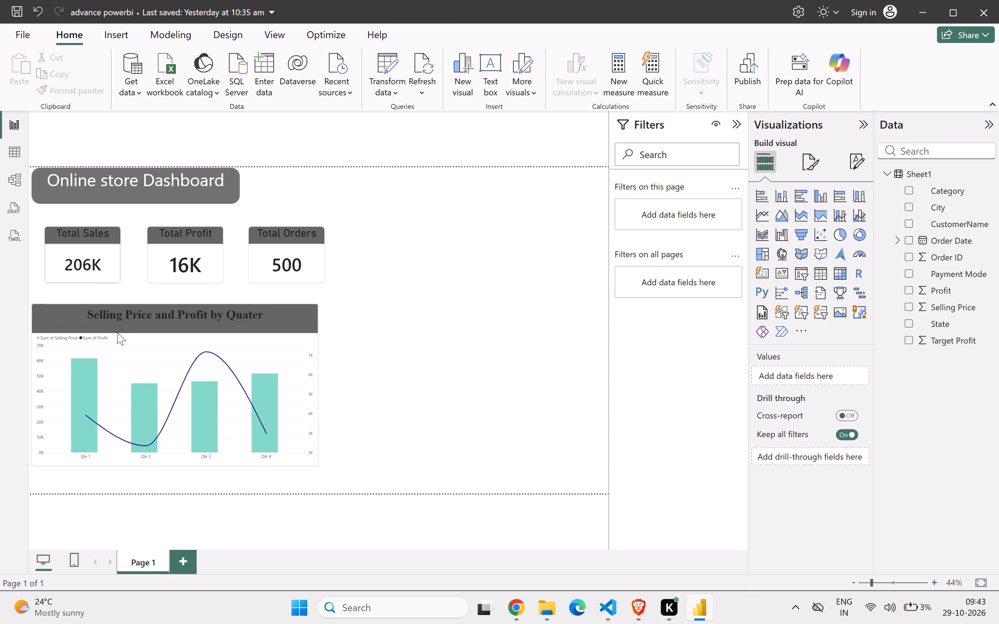
Compare the chart with the reference dashboard slide in Chrome, and set the title text colour of the "Selling Price and Profit by Quater" chart to white.
{"action": "left_click", "coordinate": [238, 321]}
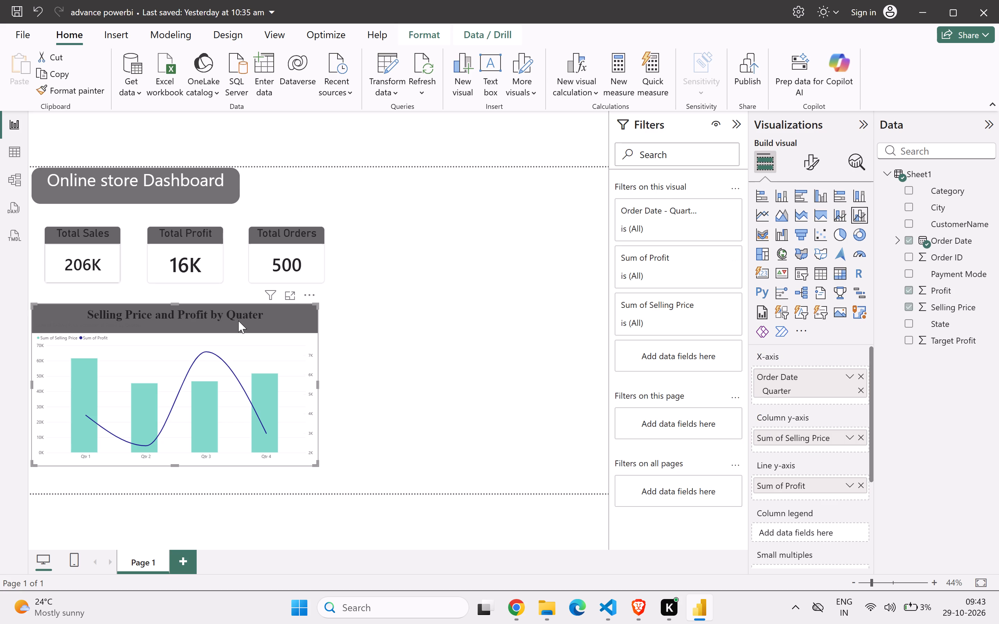
{"action": "left_click", "coordinate": [809, 170]}
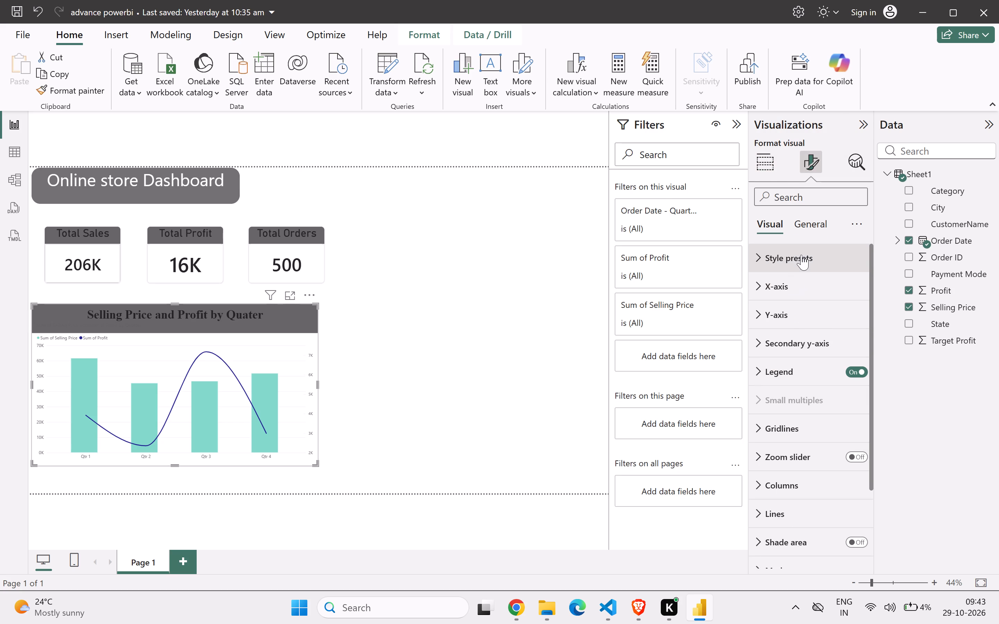
{"action": "left_click", "coordinate": [801, 226]}
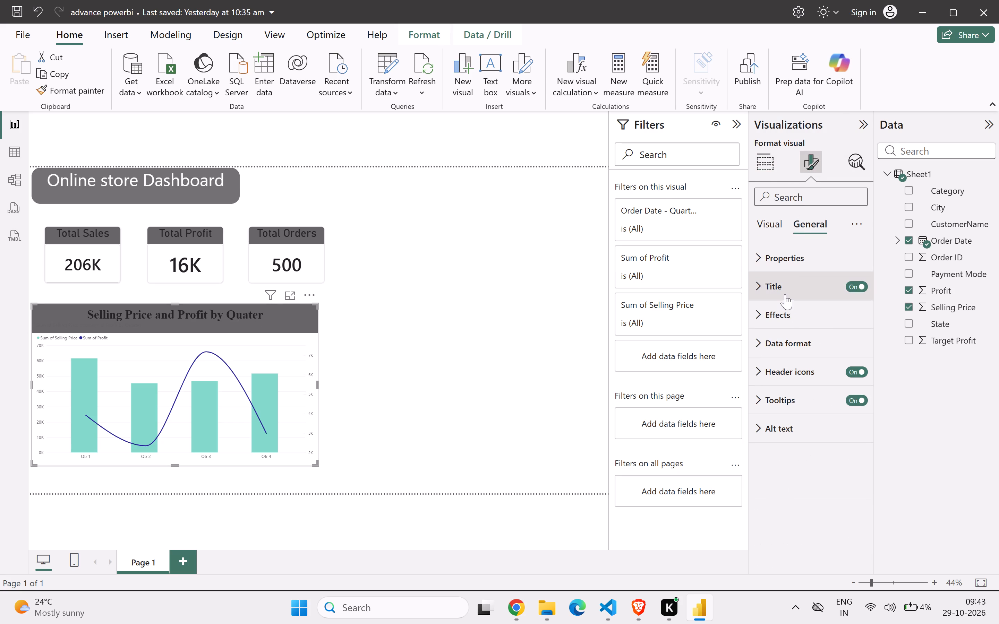
{"action": "left_click", "coordinate": [784, 296]}
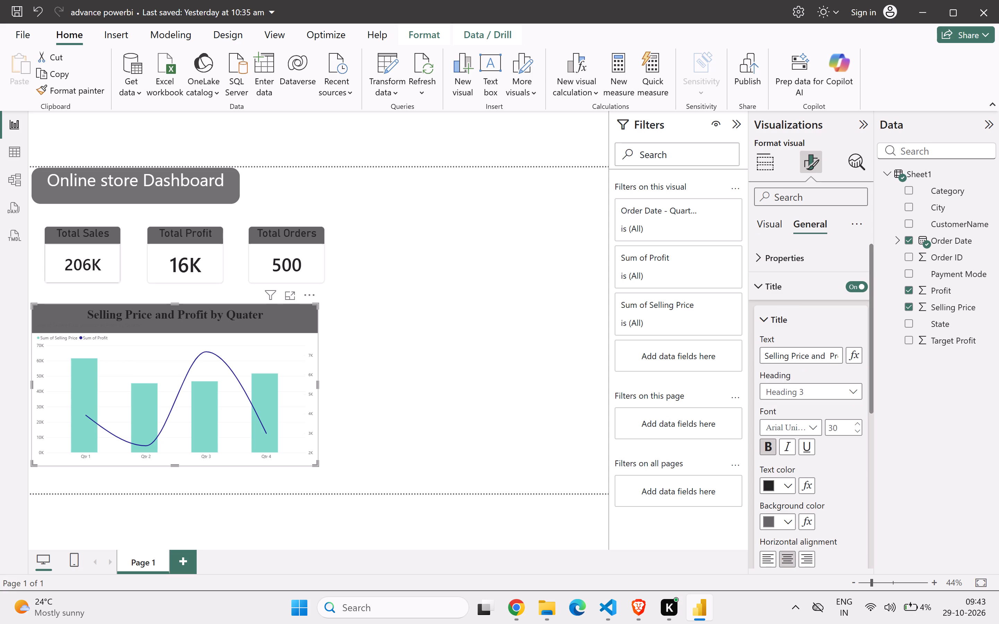
{"action": "left_click", "coordinate": [786, 519]}
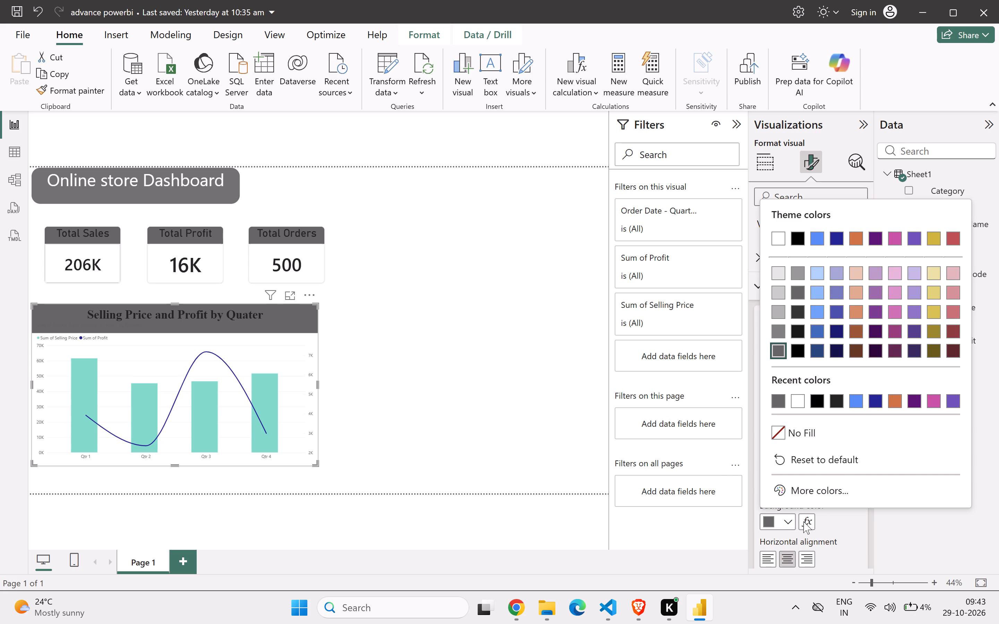
{"action": "left_click", "coordinate": [844, 532]}
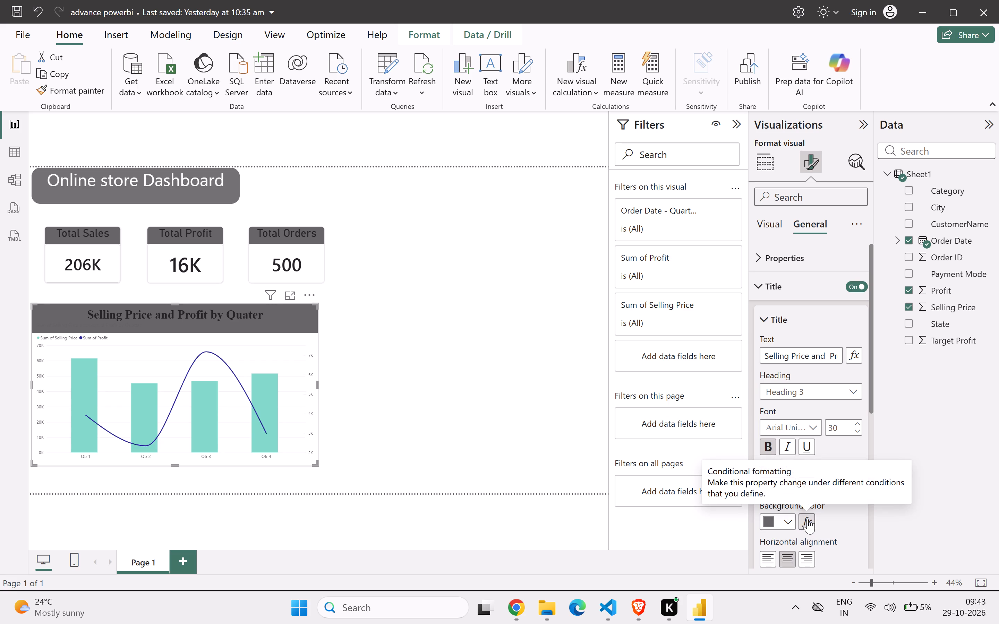
{"action": "left_click", "coordinate": [516, 602]}
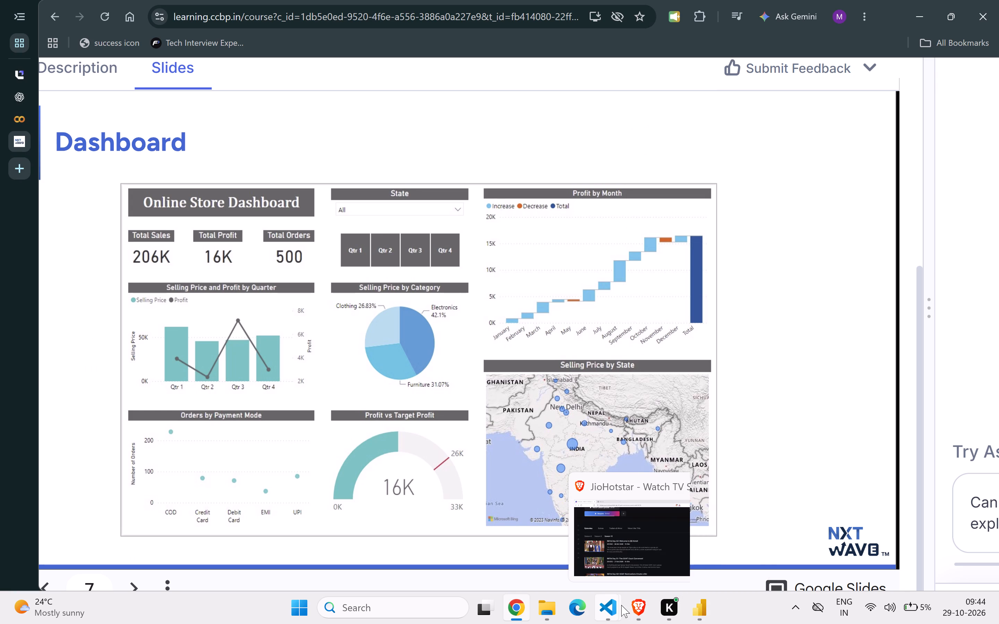
{"action": "left_click", "coordinate": [711, 610]}
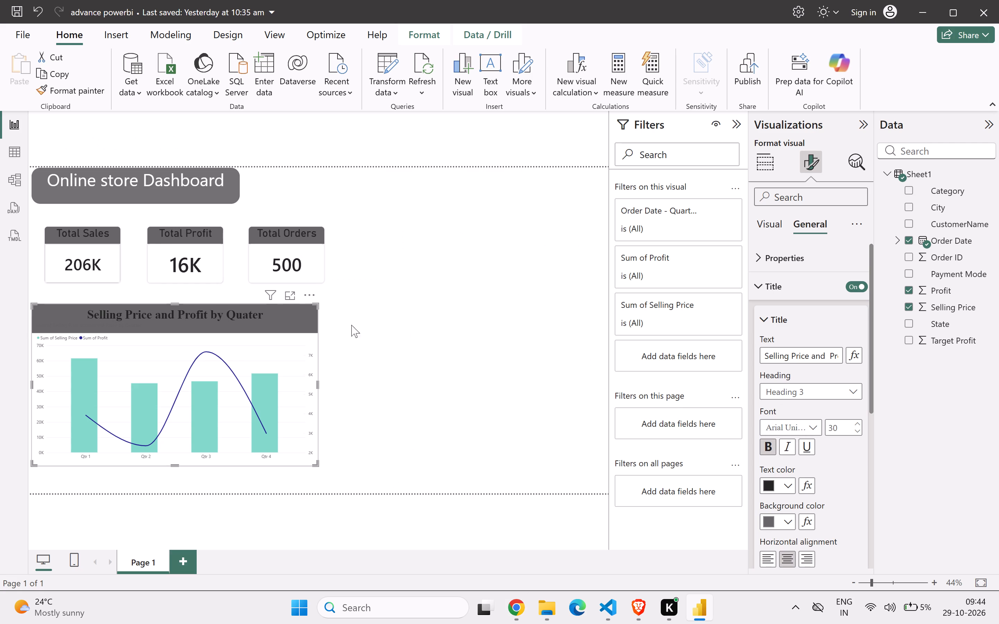
{"action": "left_click", "coordinate": [290, 320]}
{"action": "left_click", "coordinate": [790, 480]}
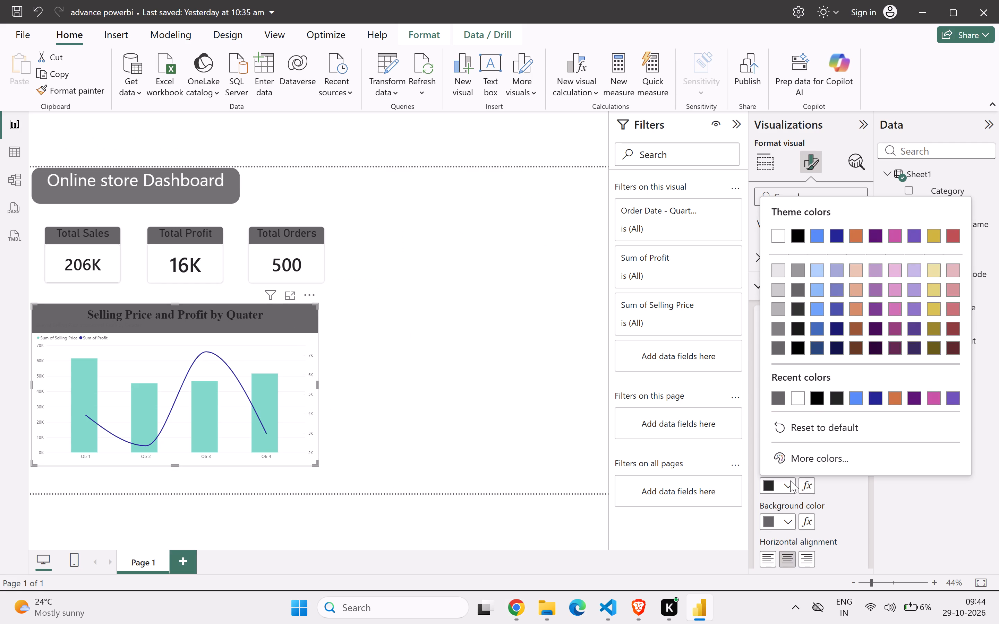
{"action": "left_click", "coordinate": [801, 397]}
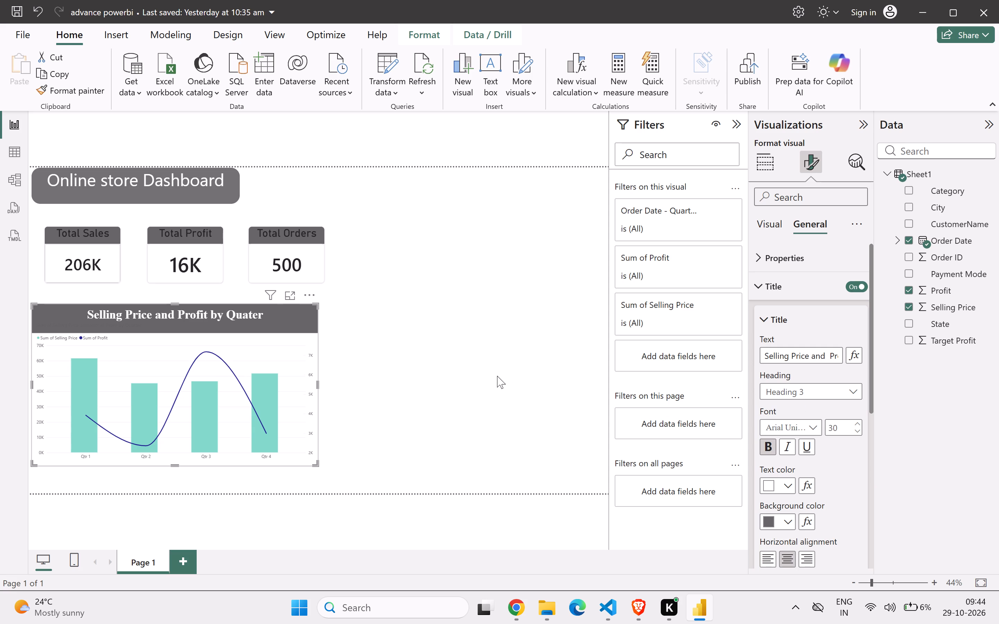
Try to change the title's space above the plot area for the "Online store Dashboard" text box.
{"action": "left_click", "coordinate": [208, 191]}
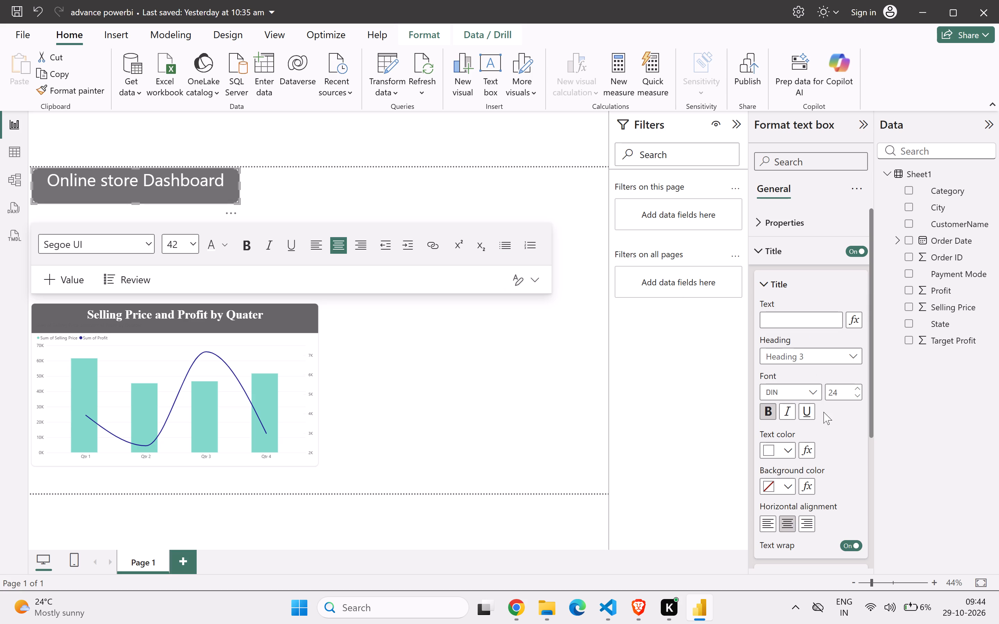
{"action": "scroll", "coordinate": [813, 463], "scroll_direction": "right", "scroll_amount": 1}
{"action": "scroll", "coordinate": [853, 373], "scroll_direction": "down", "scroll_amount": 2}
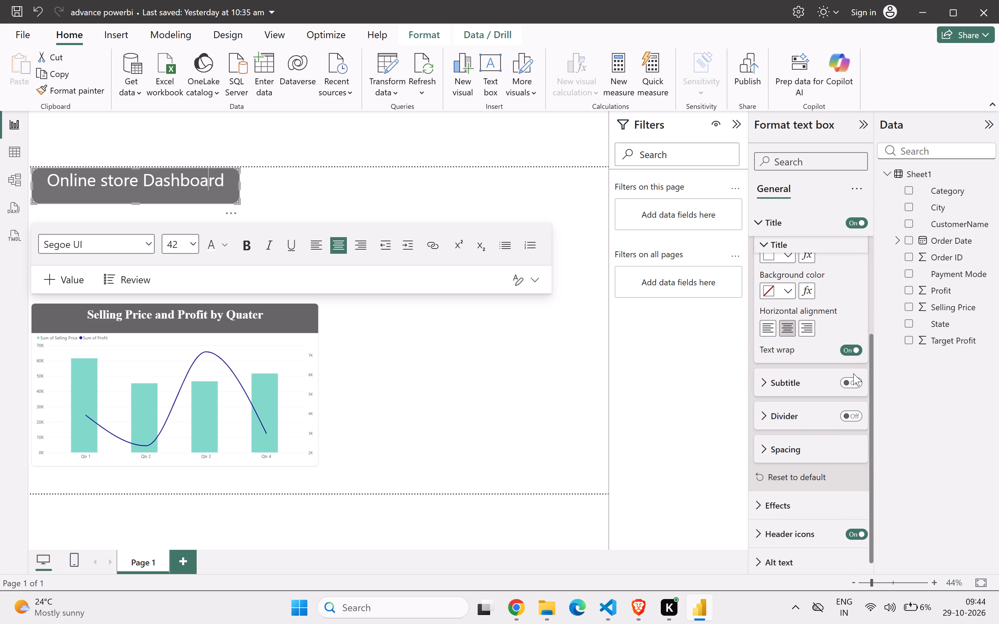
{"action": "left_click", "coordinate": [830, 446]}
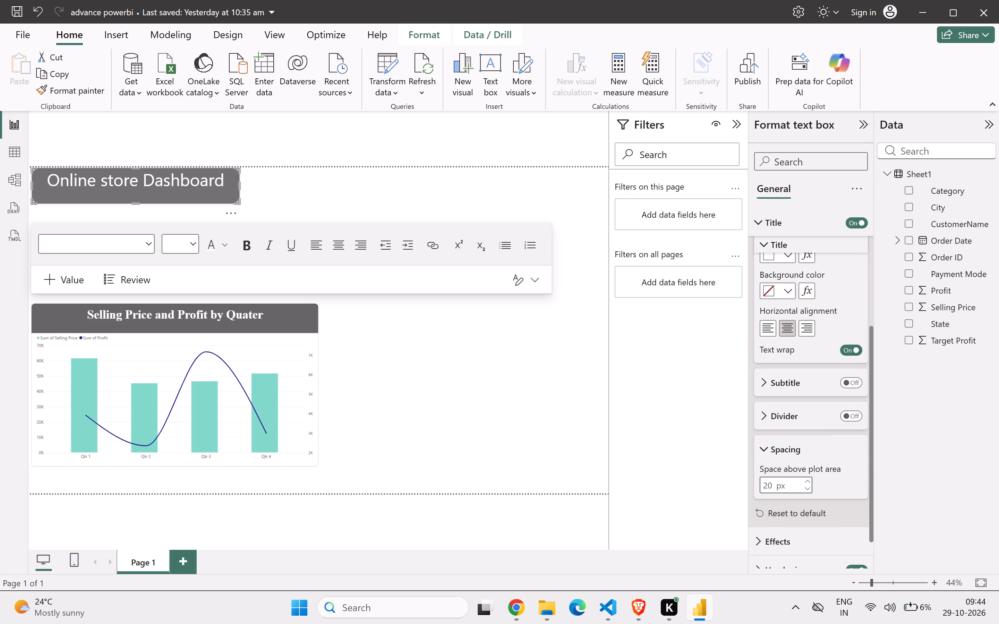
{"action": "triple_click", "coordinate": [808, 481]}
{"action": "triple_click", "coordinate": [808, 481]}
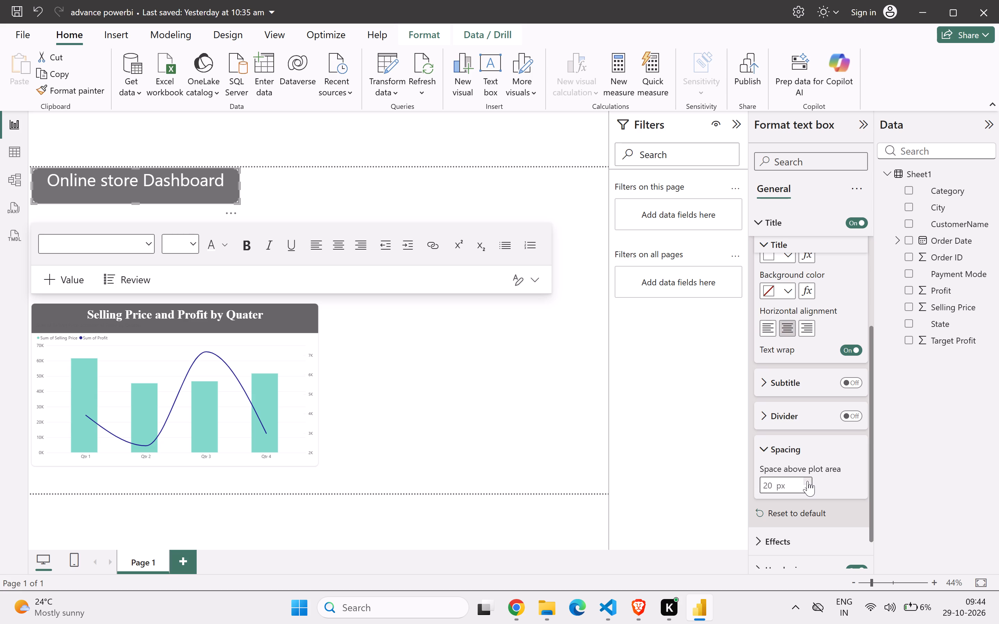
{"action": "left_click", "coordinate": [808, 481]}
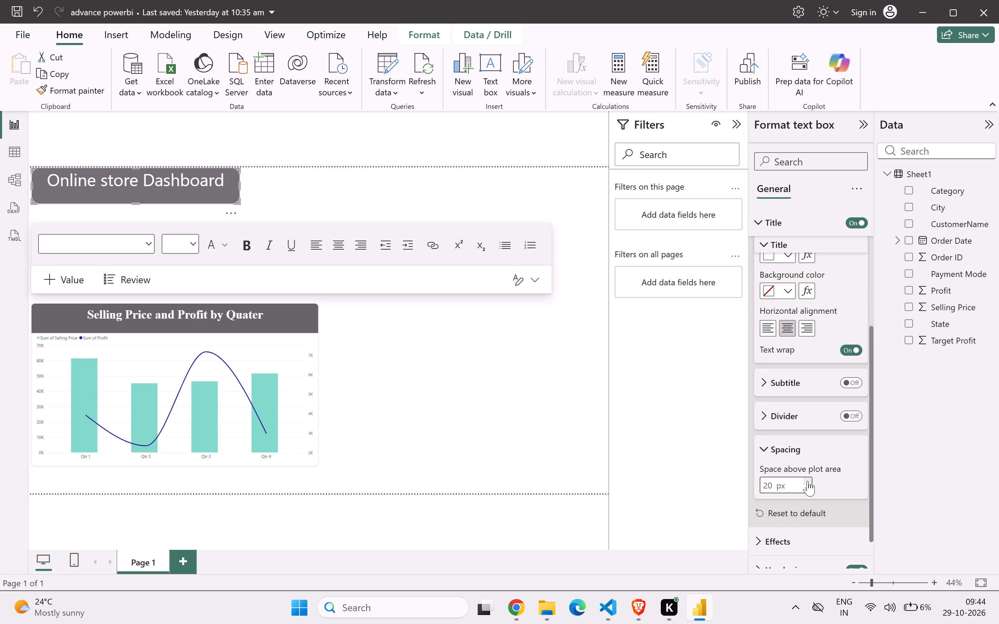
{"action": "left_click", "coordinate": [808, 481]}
Look through the title formatting options of the "Online store Dashboard" text box.
{"action": "scroll", "coordinate": [808, 481], "scroll_direction": "down", "scroll_amount": 2}
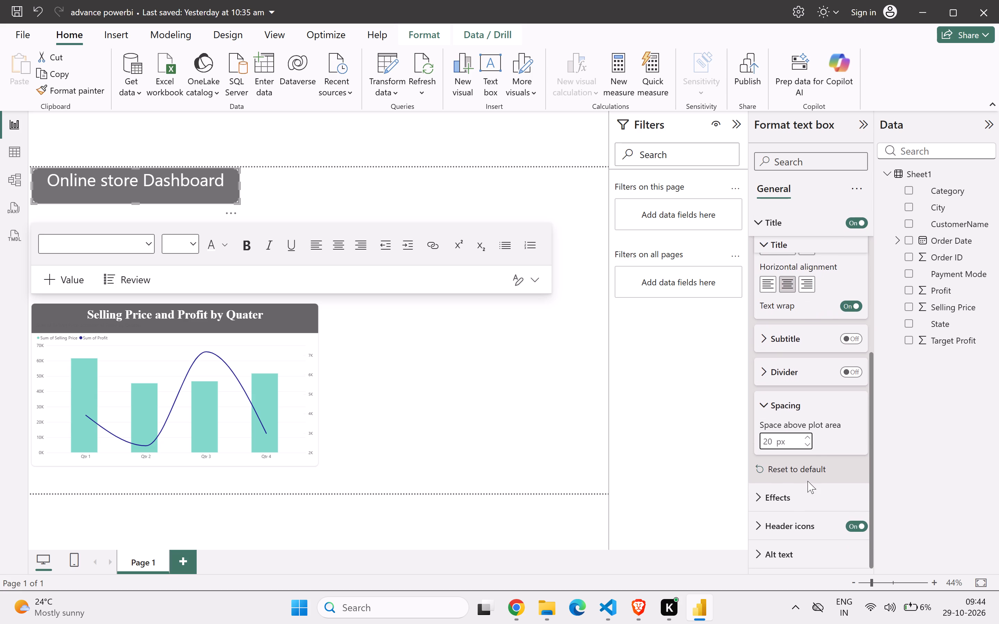
{"action": "scroll", "coordinate": [835, 392], "scroll_direction": "up", "scroll_amount": 4}
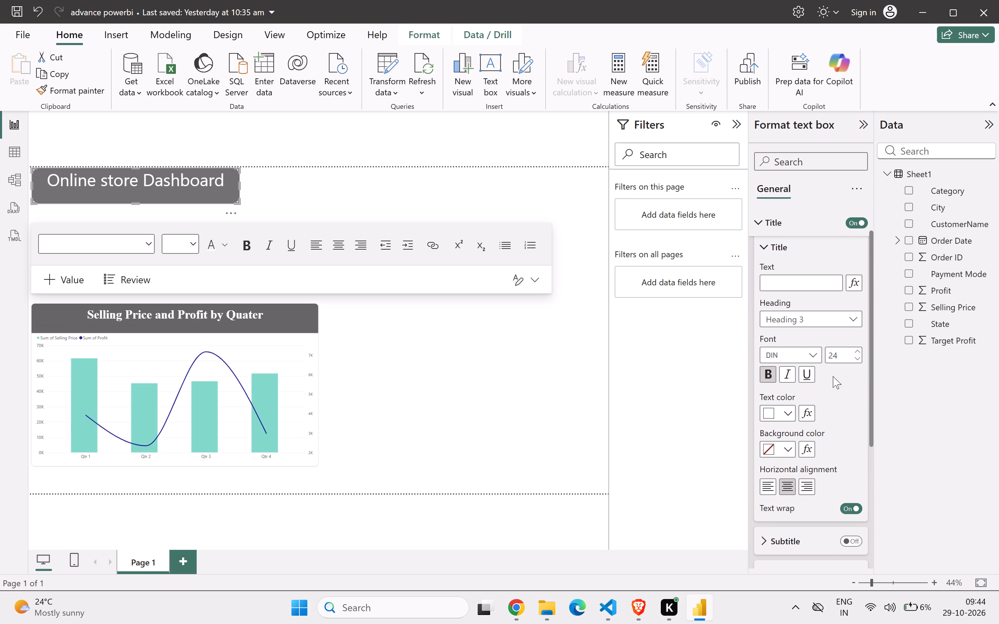
{"action": "scroll", "coordinate": [826, 350], "scroll_direction": "up", "scroll_amount": 2}
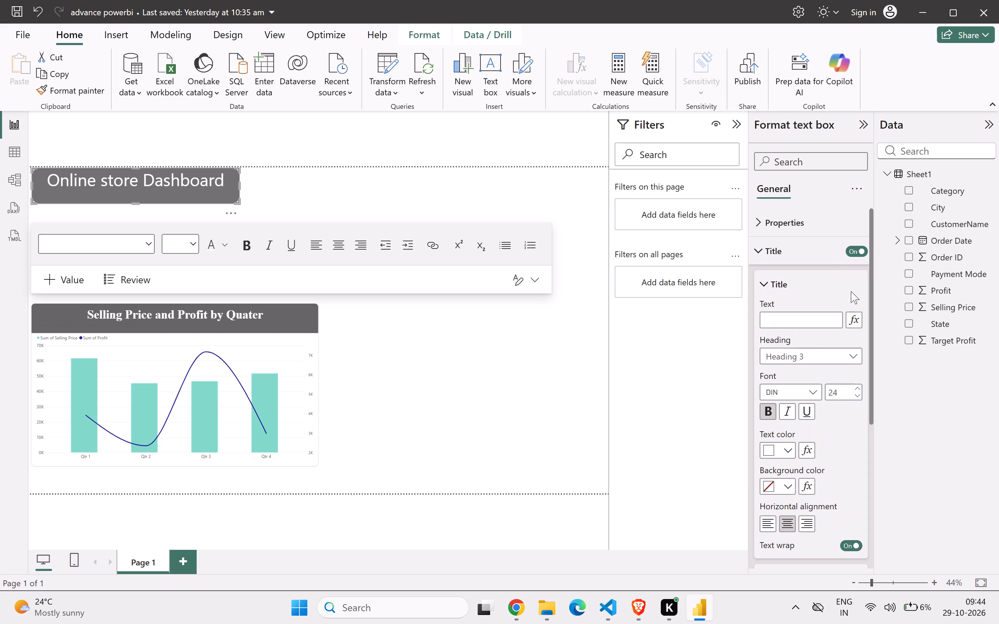
{"action": "left_click", "coordinate": [789, 254]}
{"action": "left_click", "coordinate": [789, 254]}
{"action": "left_click", "coordinate": [821, 343]}
{"action": "scroll", "coordinate": [836, 446], "scroll_direction": "down", "scroll_amount": 1}
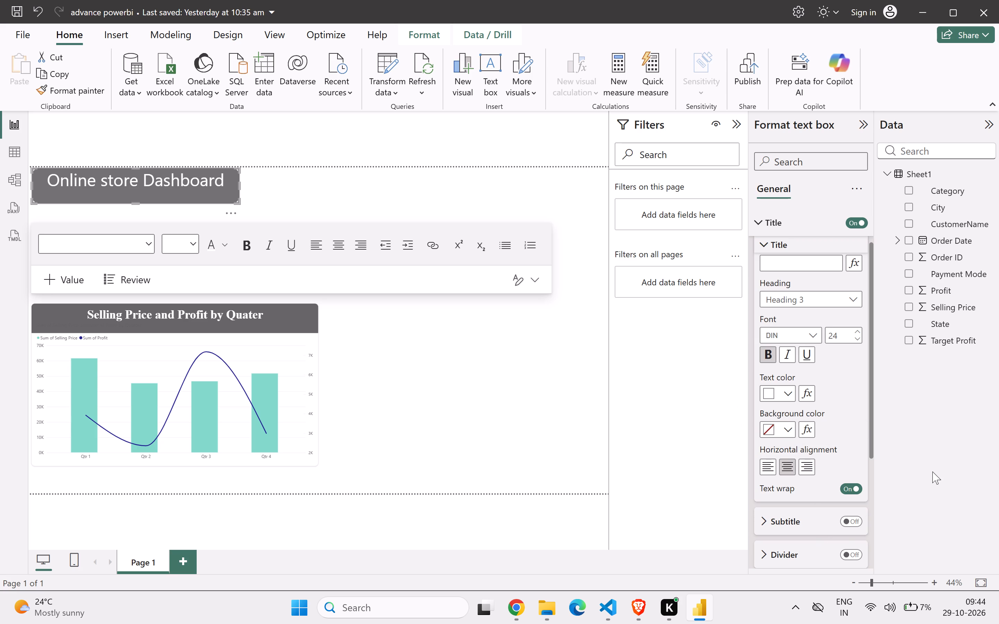
{"action": "scroll", "coordinate": [932, 471], "scroll_direction": "down", "scroll_amount": 2}
{"action": "left_click", "coordinate": [460, 362]}
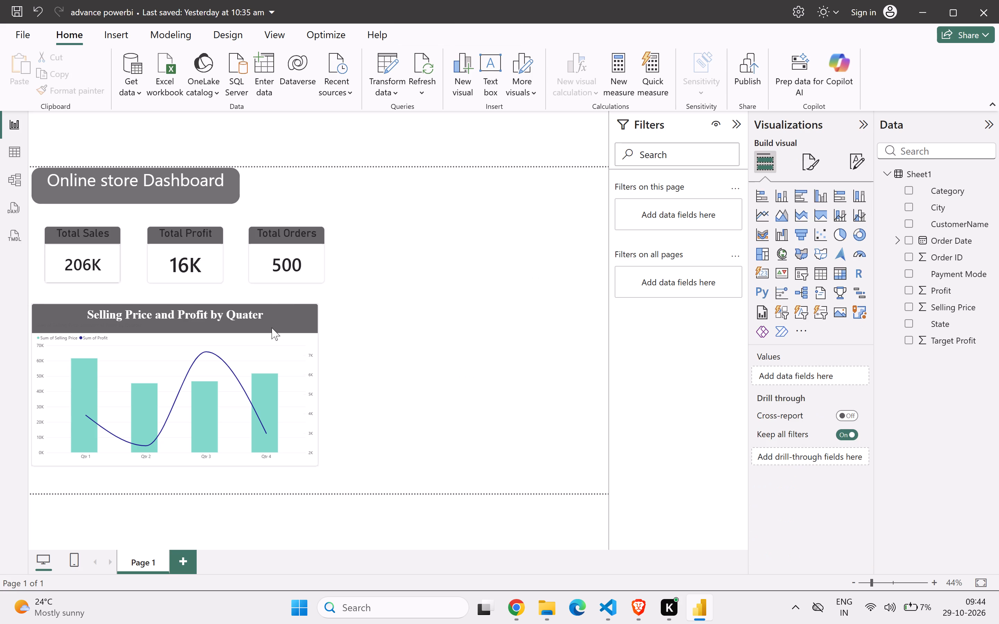
Compare the "Selling Price and Profit by Quater" chart with the reference slide in Chrome and look through its legend options, text and title settings.
{"action": "left_click", "coordinate": [272, 328]}
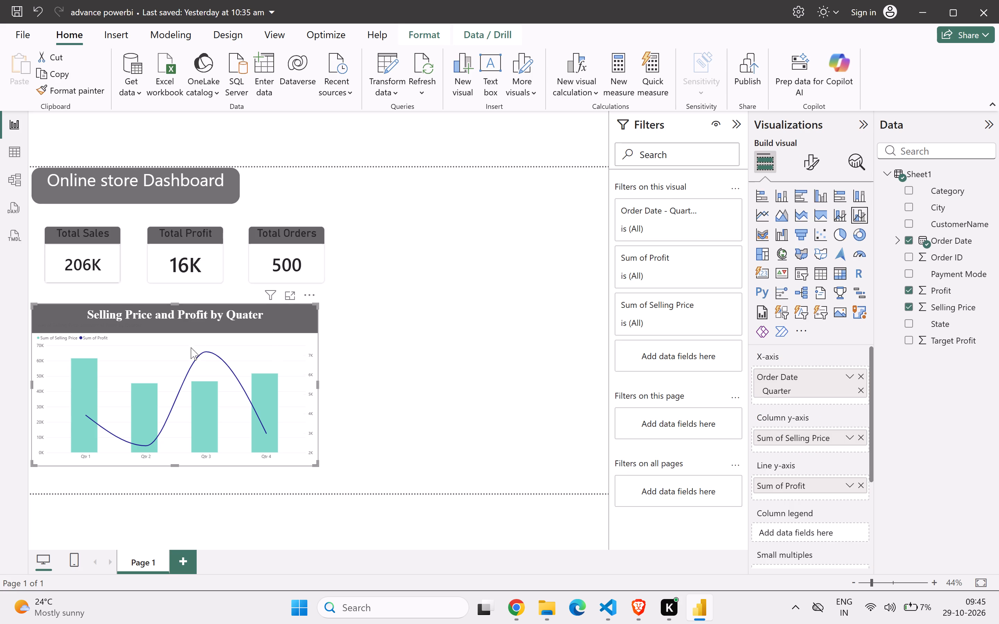
{"action": "left_click", "coordinate": [103, 337]}
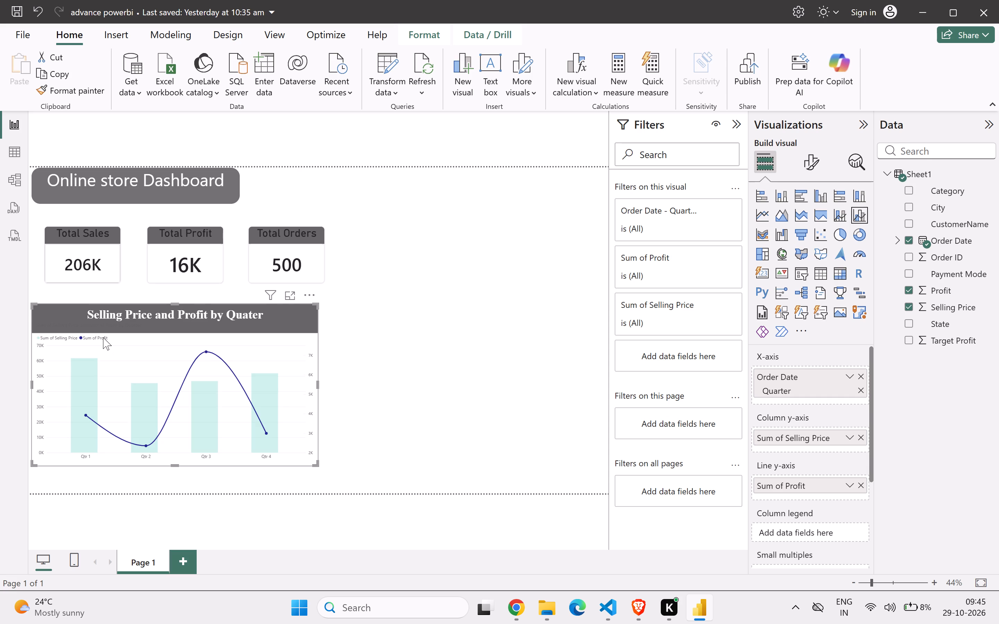
{"action": "left_click", "coordinate": [113, 336]}
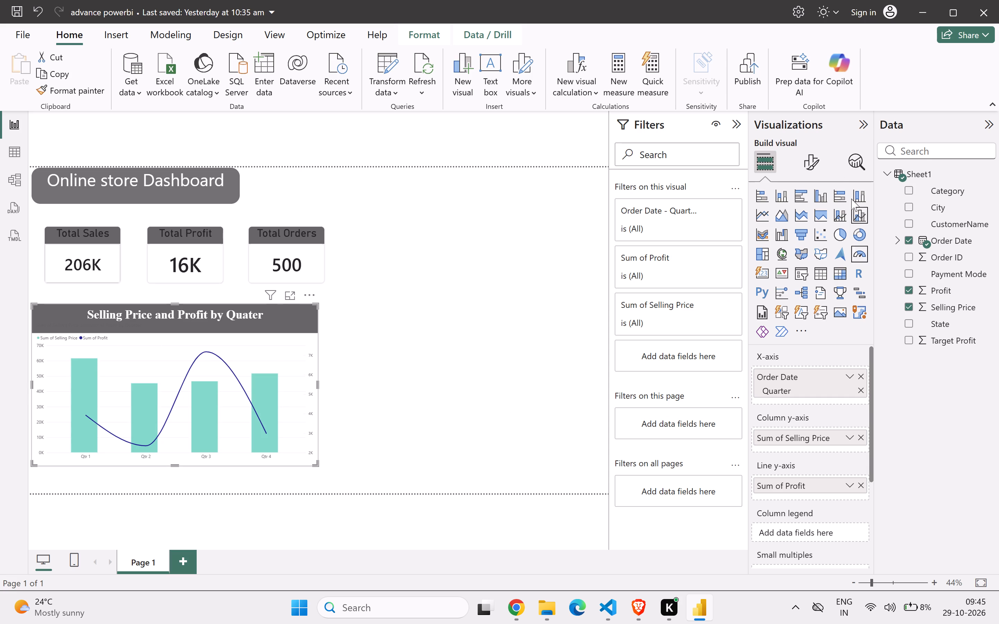
{"action": "left_click", "coordinate": [805, 170]}
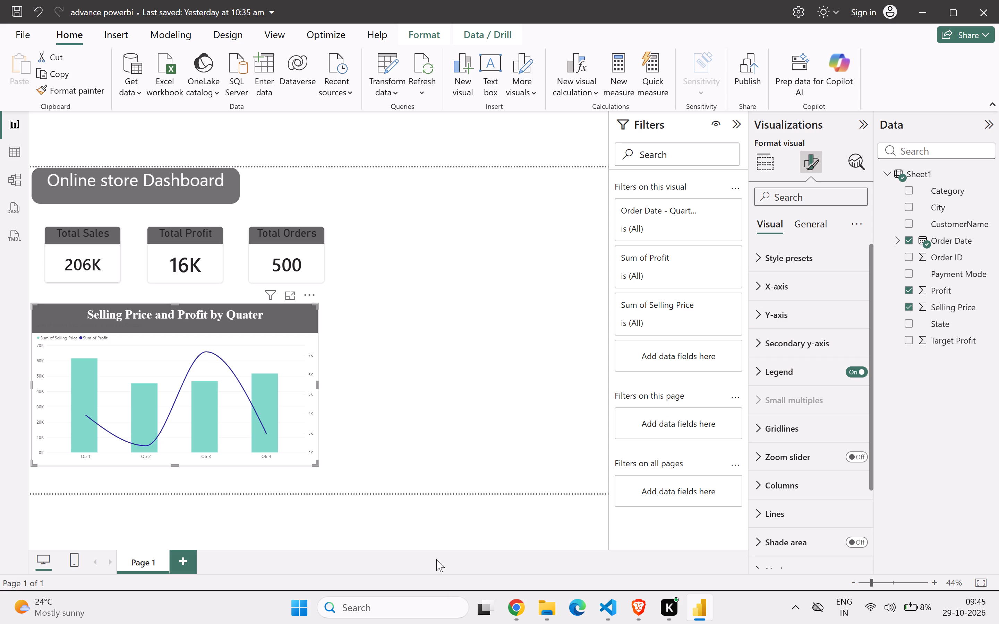
{"action": "left_click", "coordinate": [522, 610]}
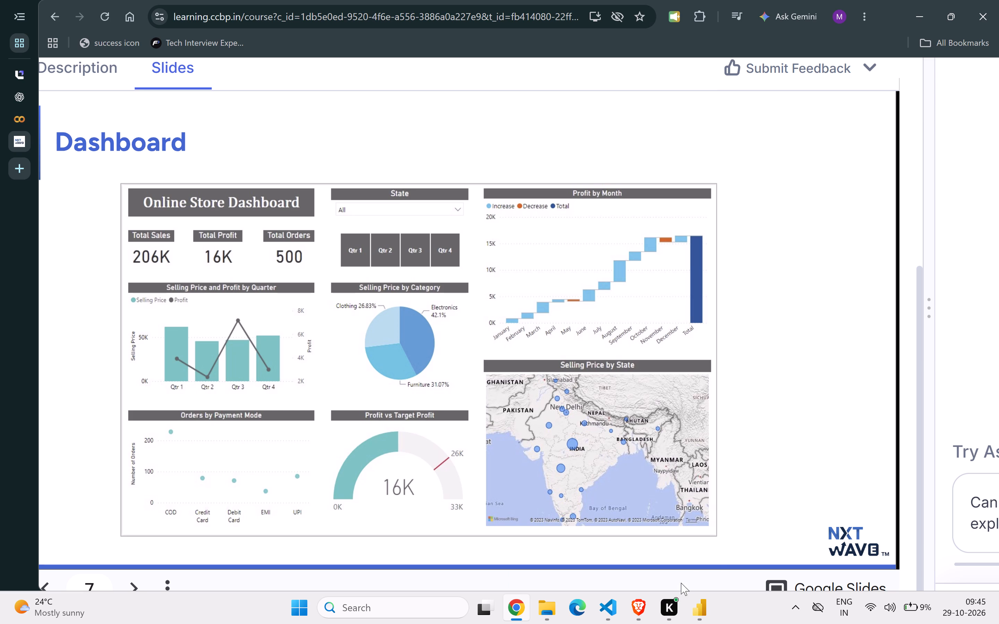
{"action": "left_click", "coordinate": [697, 601]}
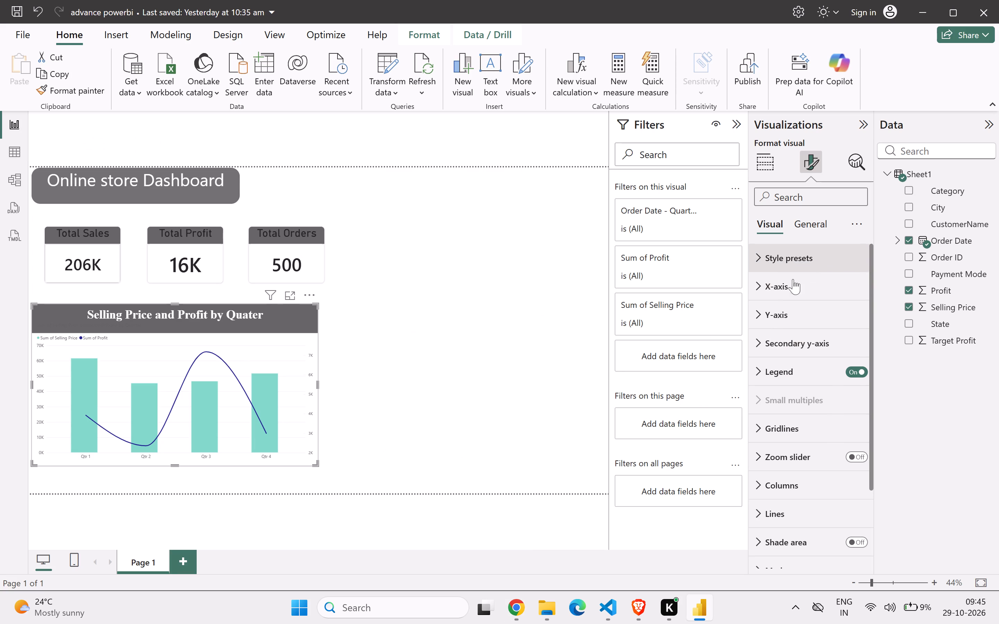
{"action": "left_click", "coordinate": [799, 362]}
{"action": "scroll", "coordinate": [798, 456], "scroll_direction": "down", "scroll_amount": 1}
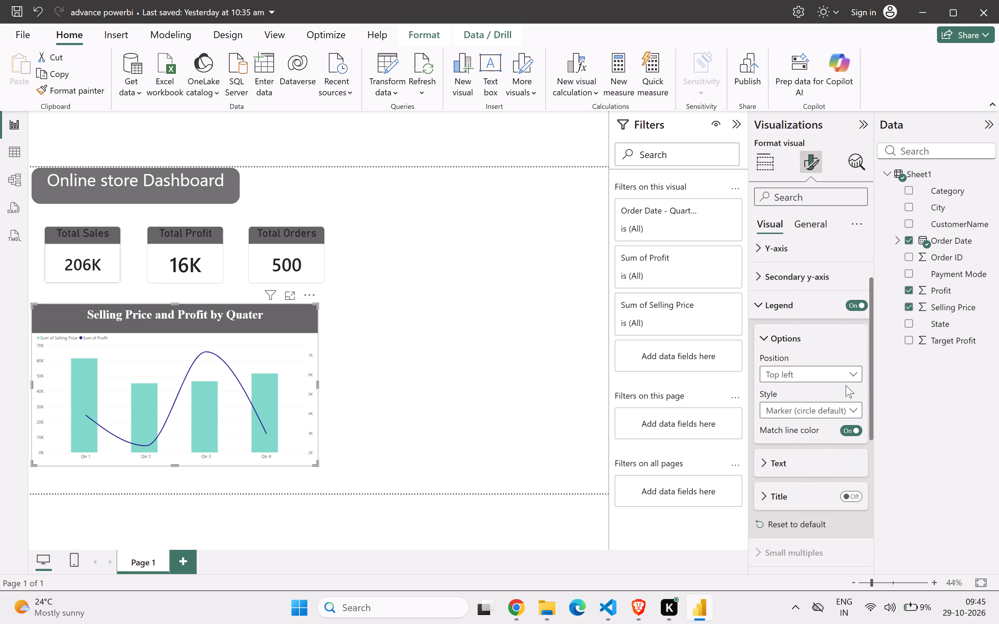
{"action": "scroll", "coordinate": [843, 396], "scroll_direction": "down", "scroll_amount": 1}
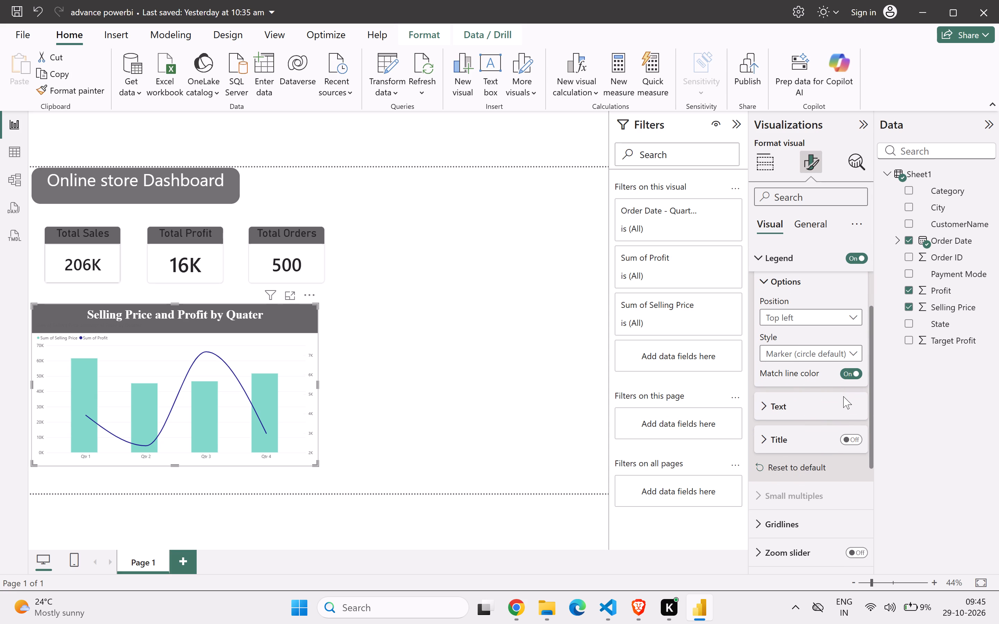
{"action": "left_click", "coordinate": [785, 409]}
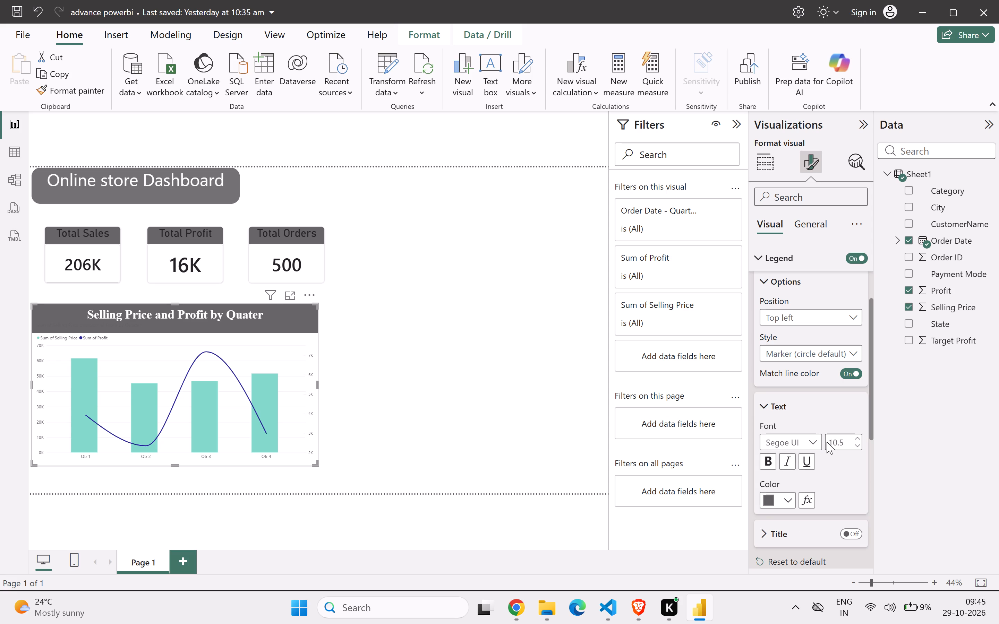
{"action": "scroll", "coordinate": [824, 449], "scroll_direction": "down", "scroll_amount": 2}
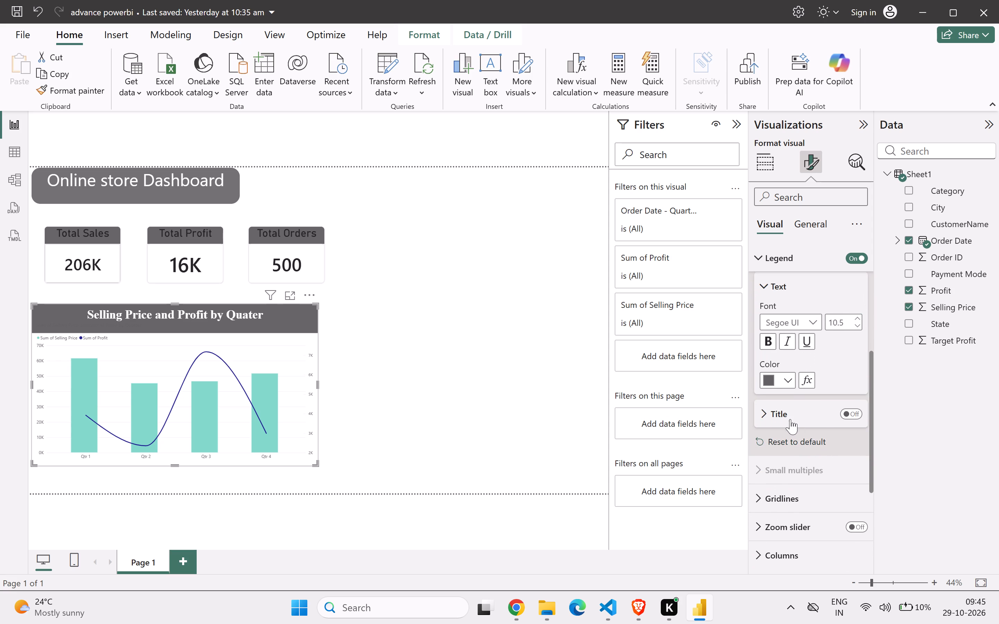
{"action": "left_click", "coordinate": [787, 416]}
{"action": "scroll", "coordinate": [787, 416], "scroll_direction": "down", "scroll_amount": 2}
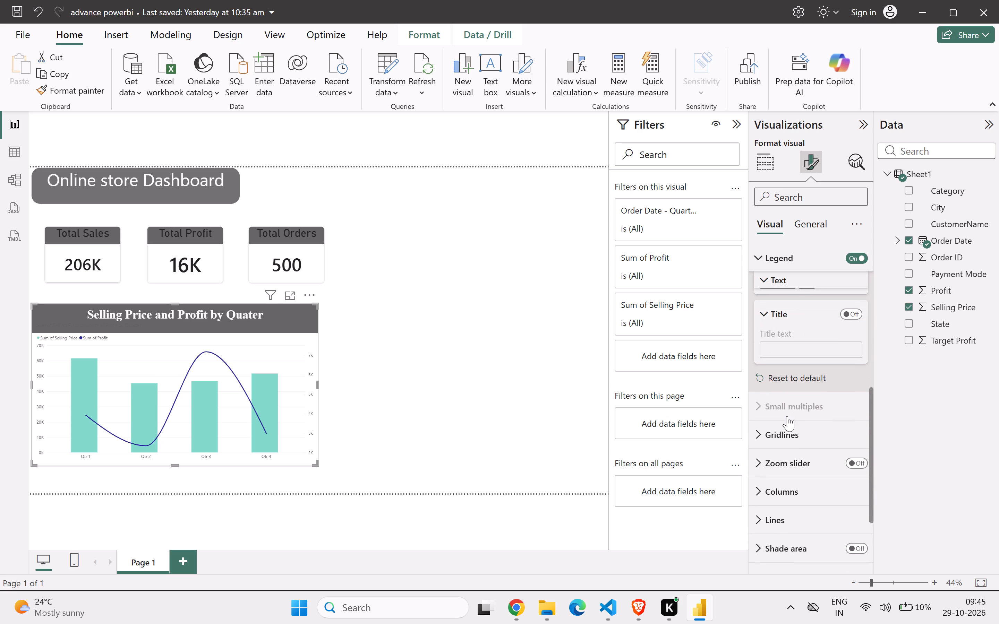
Look through the gridline and column formatting options of the "Selling Price and Profit by Quater" chart, including colour and border.
{"action": "left_click", "coordinate": [787, 422]}
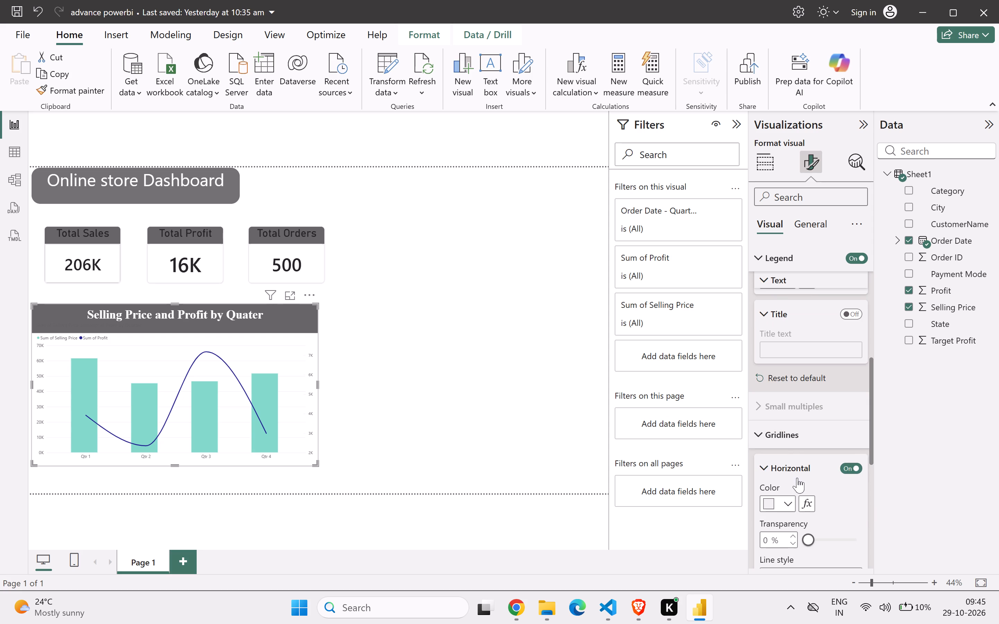
{"action": "scroll", "coordinate": [797, 478], "scroll_direction": "down", "scroll_amount": 3}
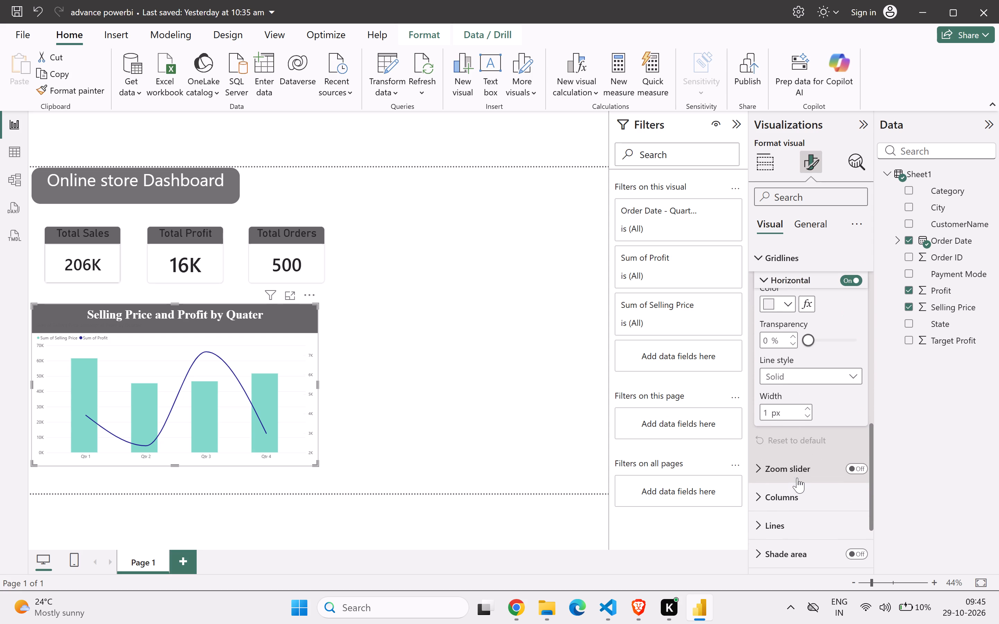
{"action": "left_click", "coordinate": [797, 492]}
{"action": "scroll", "coordinate": [797, 492], "scroll_direction": "down", "scroll_amount": 2}
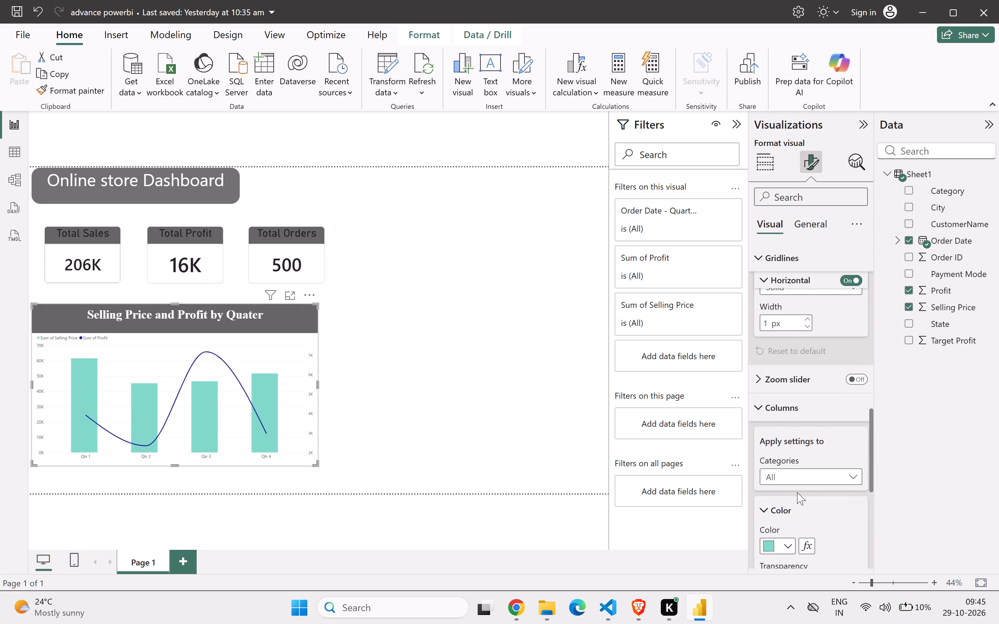
{"action": "left_click", "coordinate": [840, 470]}
{"action": "left_click", "coordinate": [840, 470]}
{"action": "scroll", "coordinate": [840, 470], "scroll_direction": "down", "scroll_amount": 1}
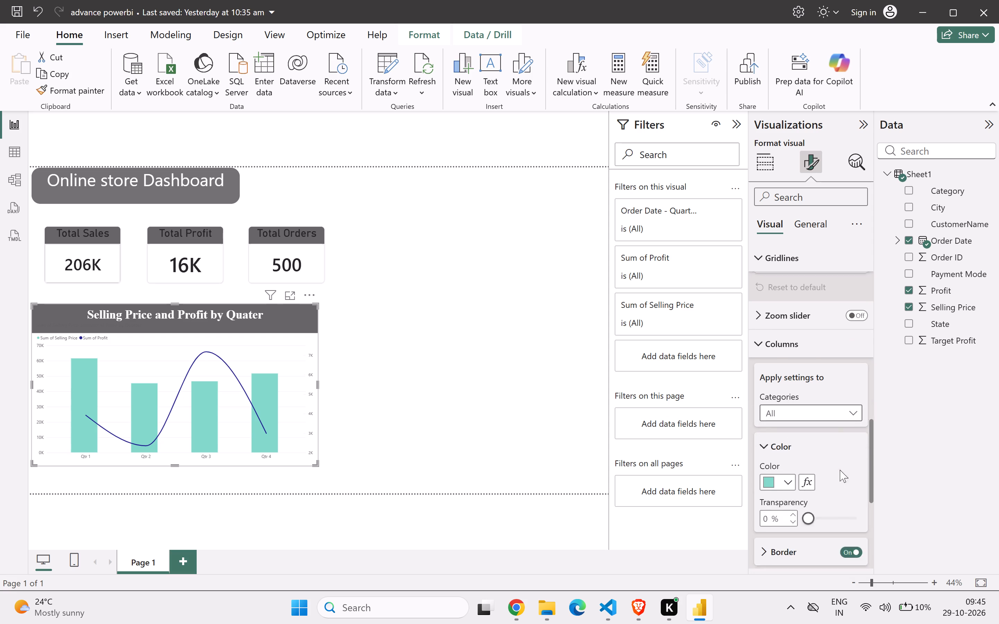
{"action": "scroll", "coordinate": [840, 470], "scroll_direction": "down", "scroll_amount": 2}
{"action": "left_click", "coordinate": [797, 453]}
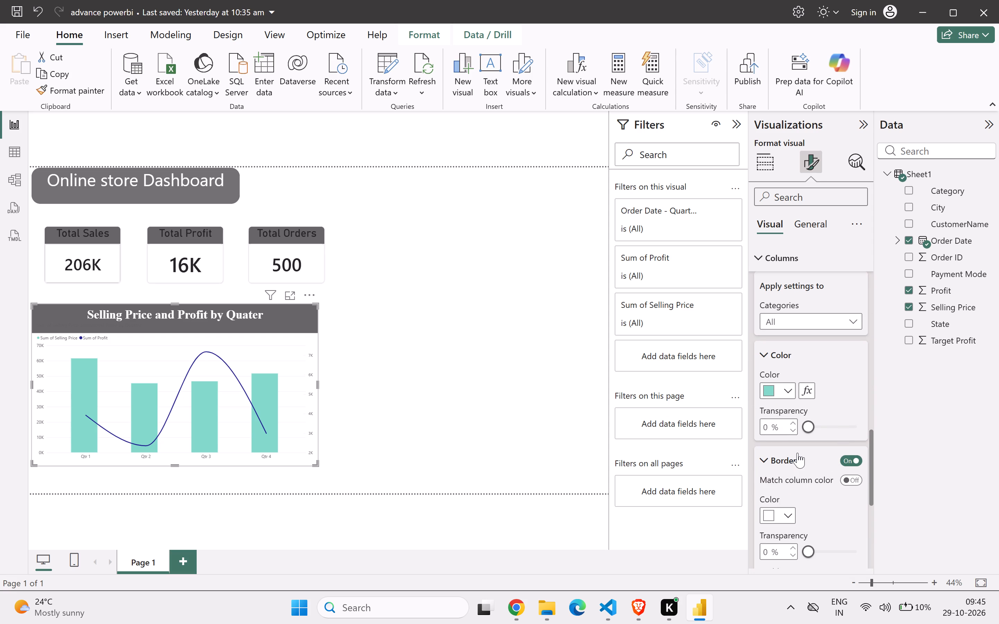
{"action": "left_click", "coordinate": [797, 453]}
{"action": "scroll", "coordinate": [846, 494], "scroll_direction": "down", "scroll_amount": 2}
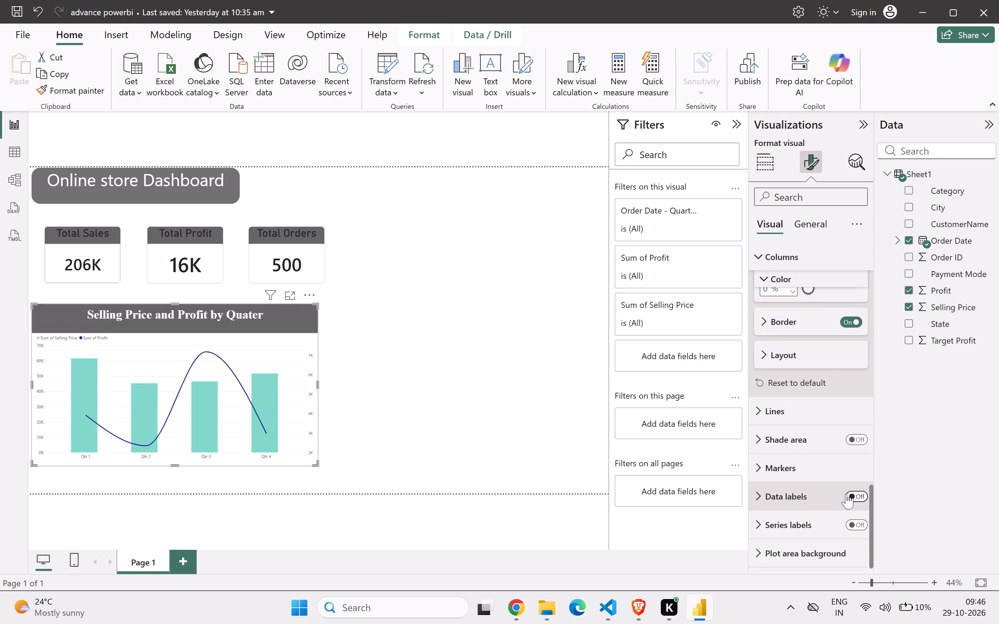
{"action": "scroll", "coordinate": [846, 494], "scroll_direction": "down", "scroll_amount": 2}
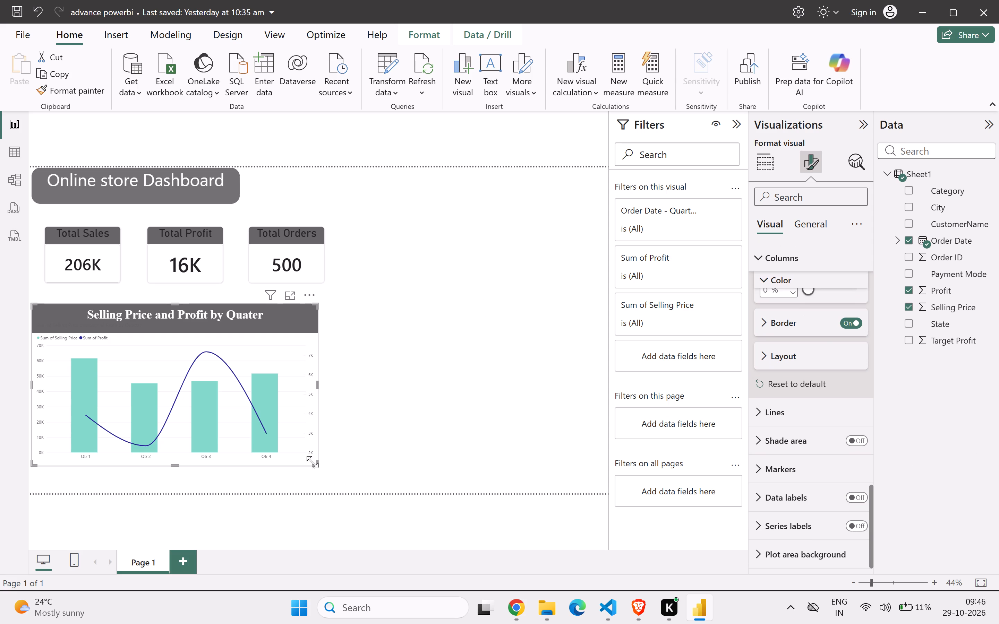
Shrink the "Selling Price and Profit by Quater" chart to the width of the "Online store Dashboard" box and move it slightly up beneath the cards.
{"action": "left_click_drag", "start_coordinate": [315, 461], "coordinate": [281, 458]}
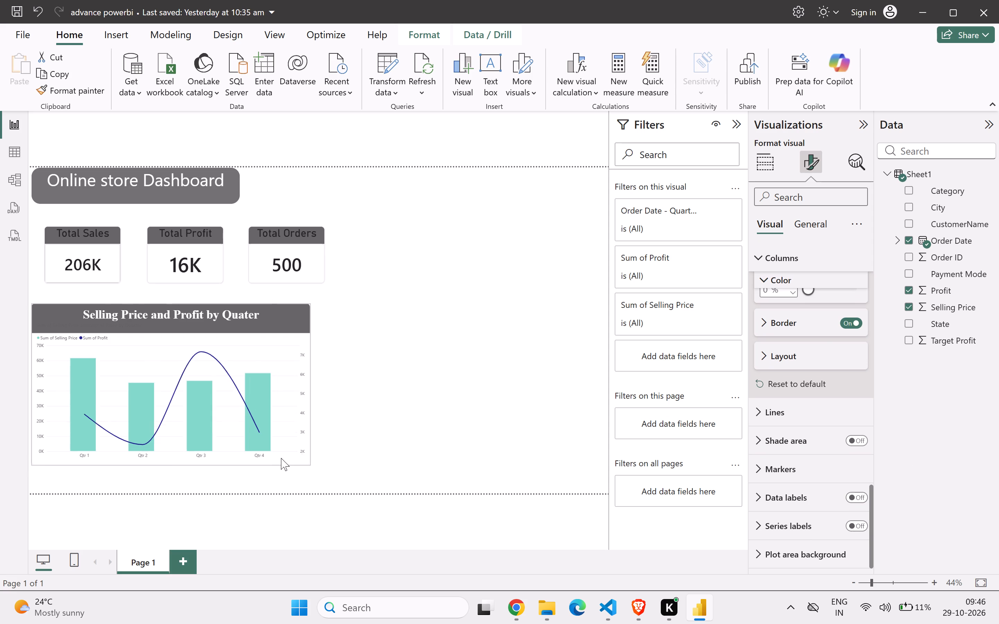
{"action": "left_click_drag", "start_coordinate": [281, 458], "coordinate": [229, 418]}
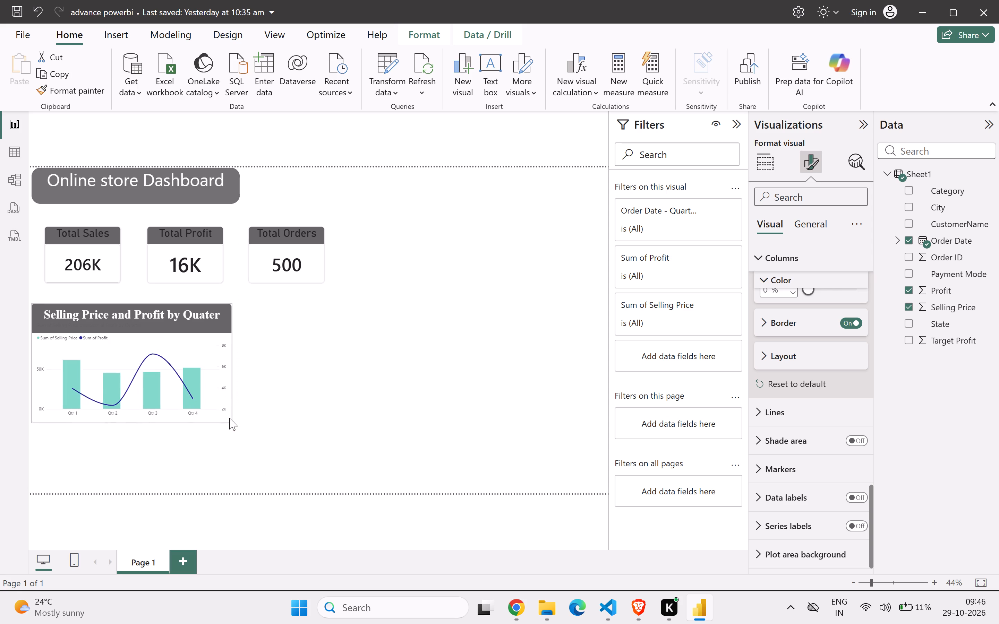
{"action": "left_click_drag", "start_coordinate": [229, 418], "coordinate": [238, 443]}
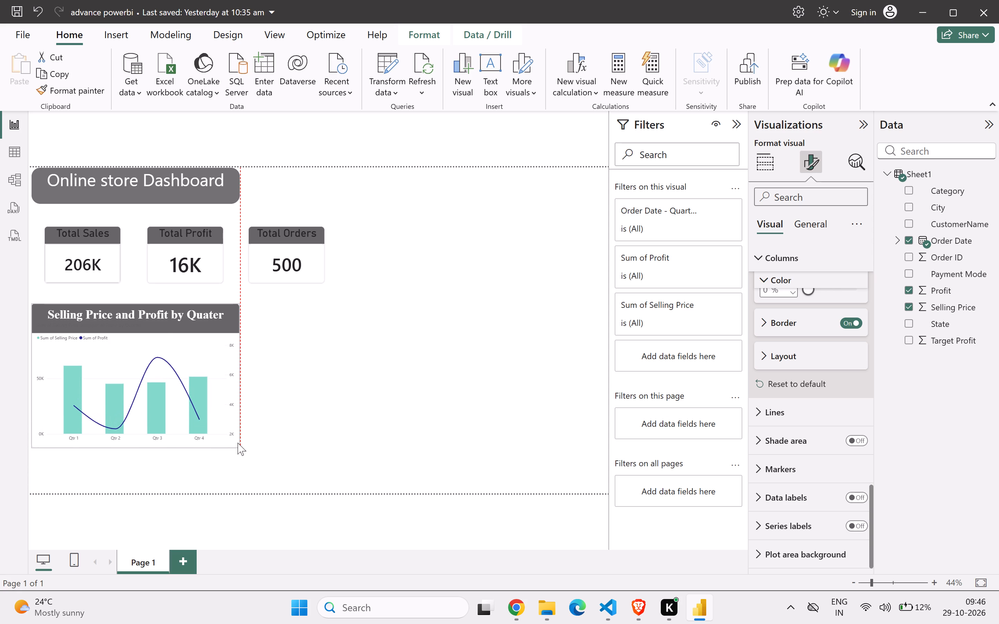
{"action": "left_click_drag", "start_coordinate": [238, 443], "coordinate": [238, 435]}
{"action": "left_click_drag", "start_coordinate": [173, 353], "coordinate": [180, 343]}
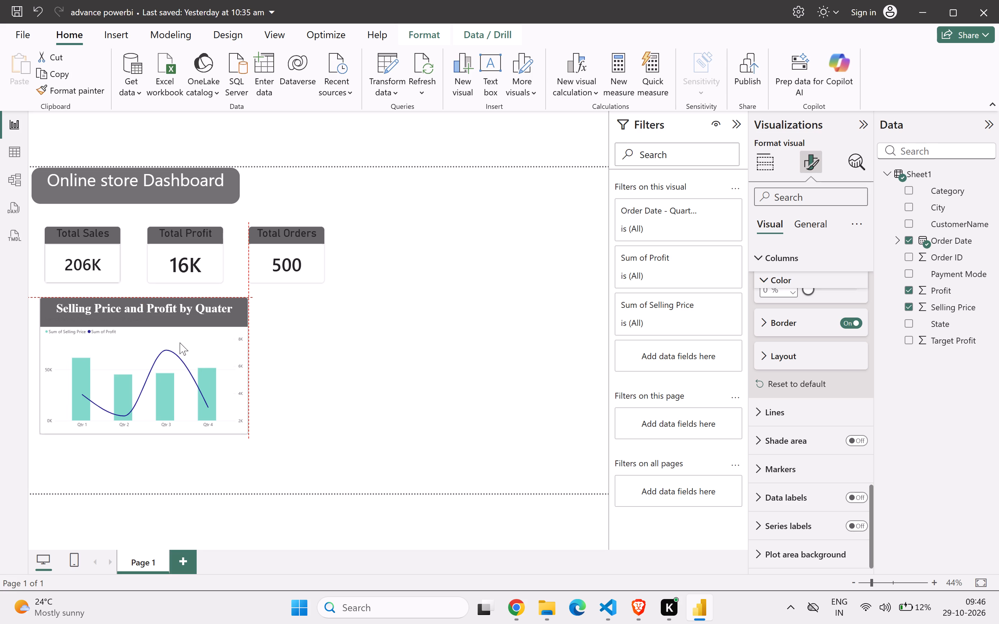
{"action": "left_click_drag", "start_coordinate": [180, 343], "coordinate": [176, 343]}
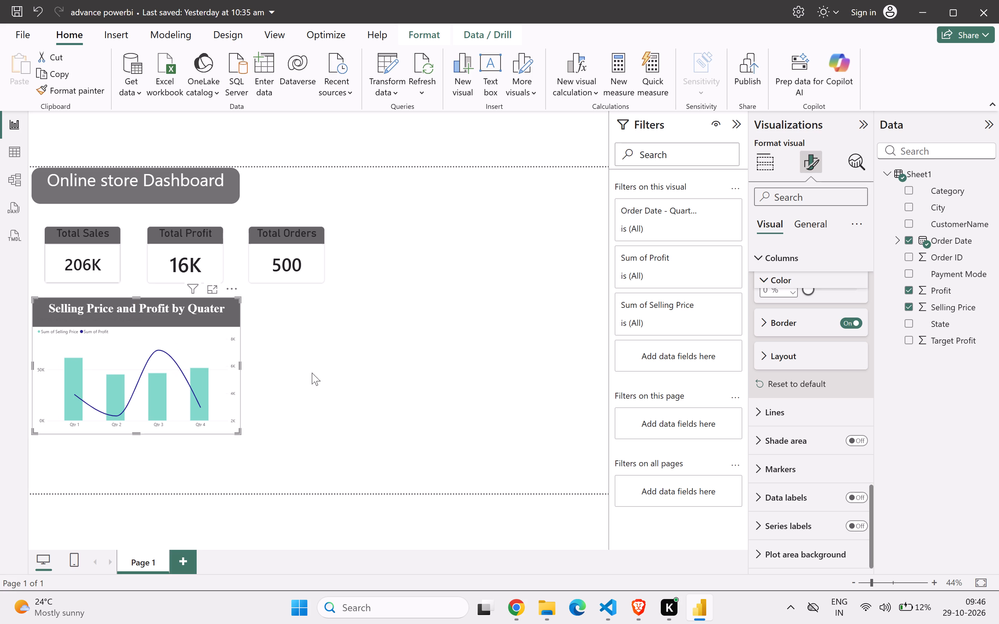
{"action": "left_click", "coordinate": [412, 397]}
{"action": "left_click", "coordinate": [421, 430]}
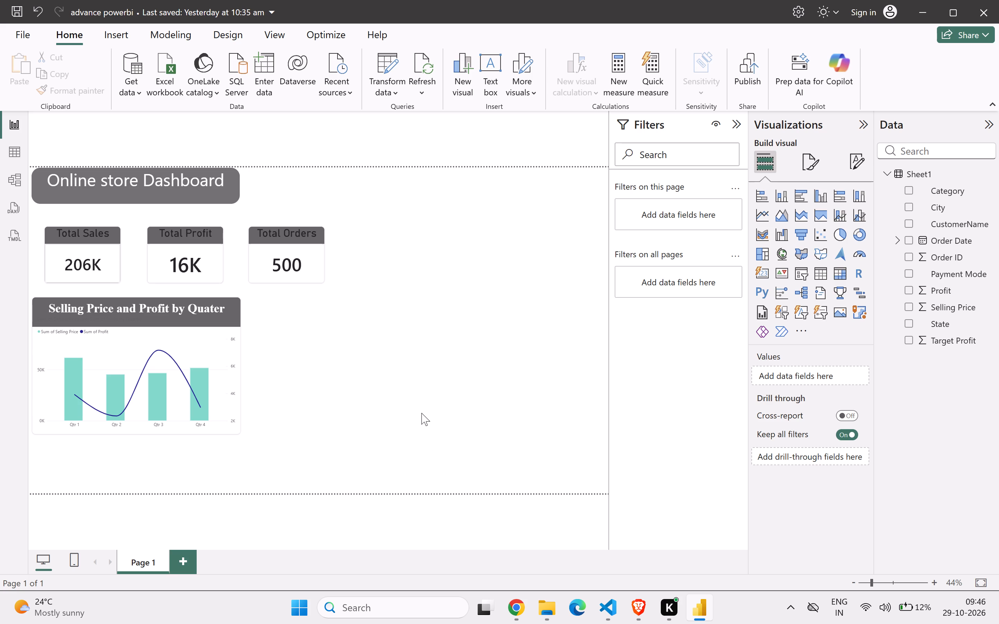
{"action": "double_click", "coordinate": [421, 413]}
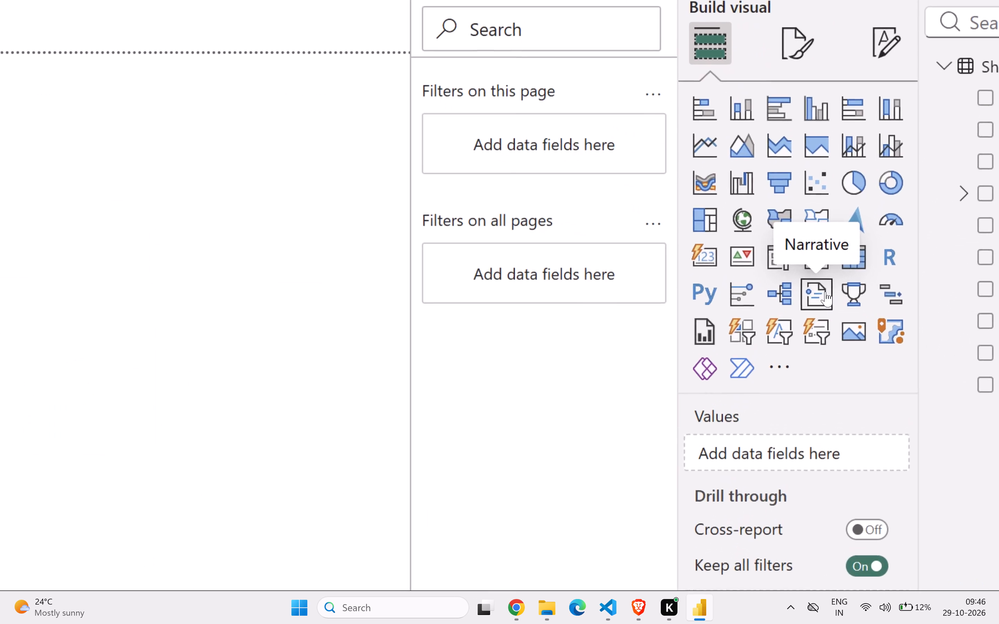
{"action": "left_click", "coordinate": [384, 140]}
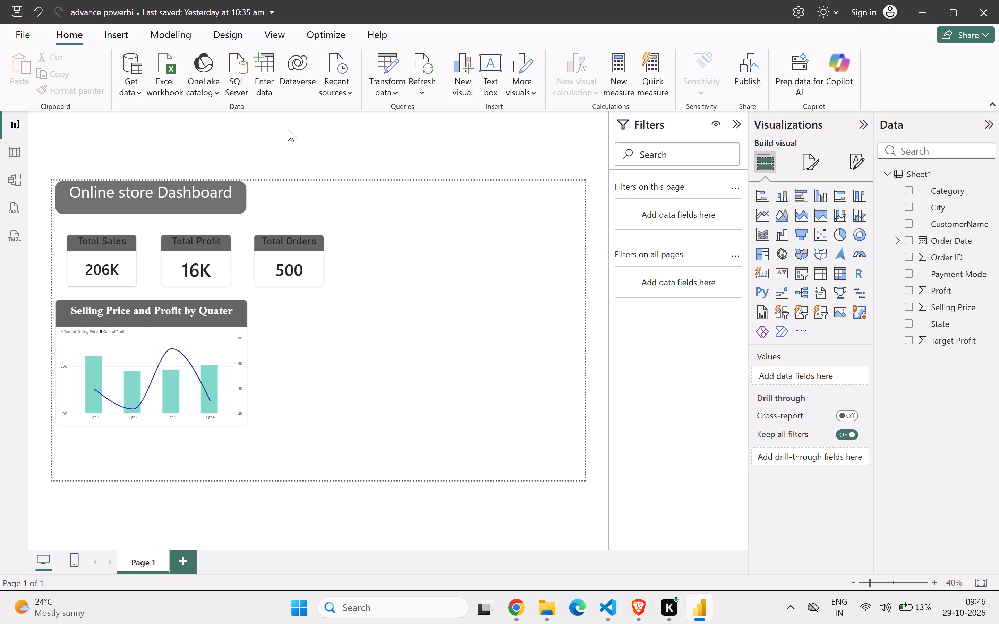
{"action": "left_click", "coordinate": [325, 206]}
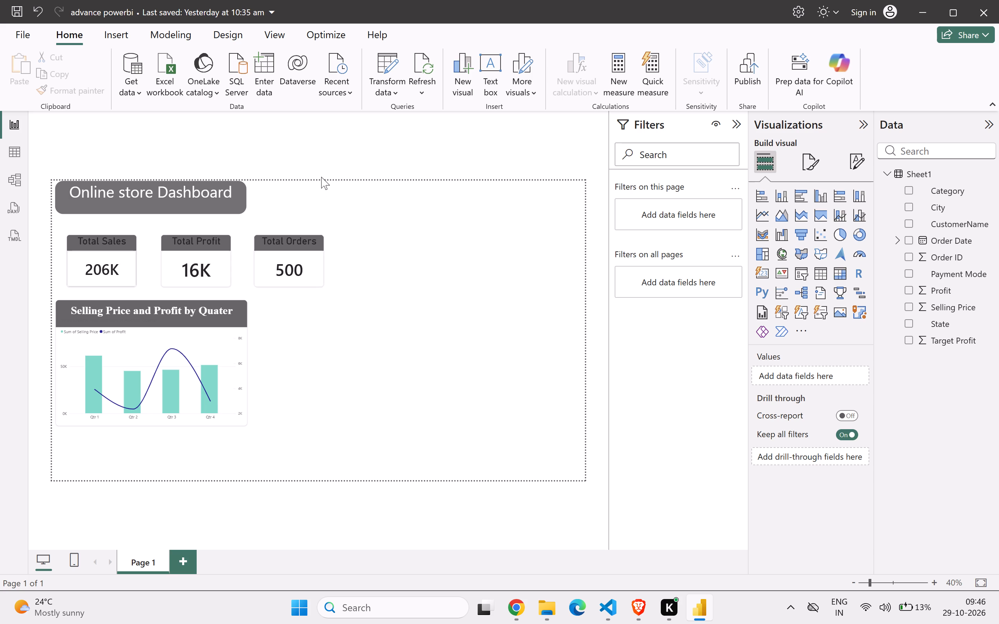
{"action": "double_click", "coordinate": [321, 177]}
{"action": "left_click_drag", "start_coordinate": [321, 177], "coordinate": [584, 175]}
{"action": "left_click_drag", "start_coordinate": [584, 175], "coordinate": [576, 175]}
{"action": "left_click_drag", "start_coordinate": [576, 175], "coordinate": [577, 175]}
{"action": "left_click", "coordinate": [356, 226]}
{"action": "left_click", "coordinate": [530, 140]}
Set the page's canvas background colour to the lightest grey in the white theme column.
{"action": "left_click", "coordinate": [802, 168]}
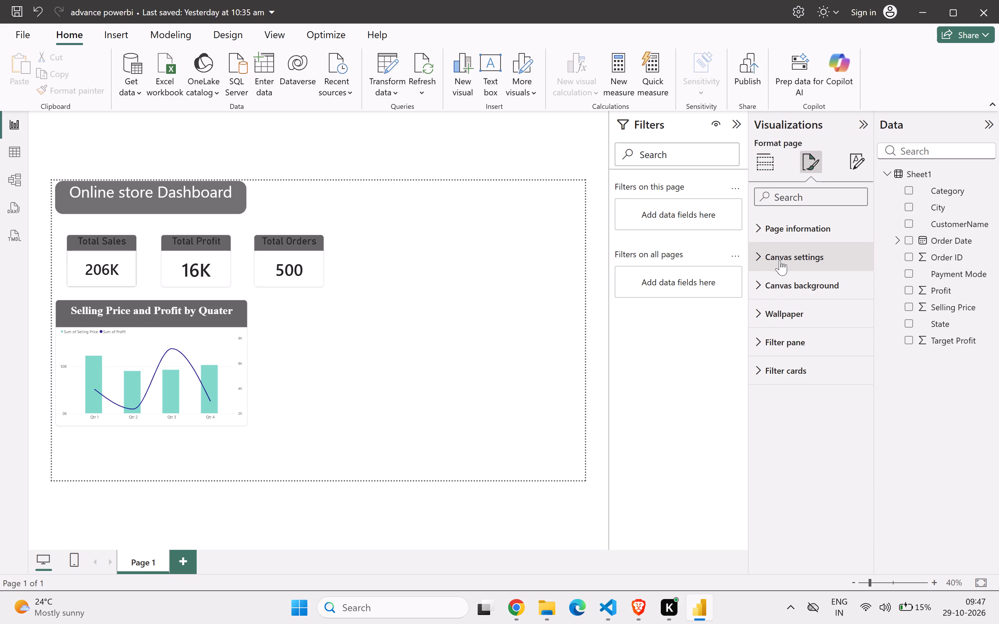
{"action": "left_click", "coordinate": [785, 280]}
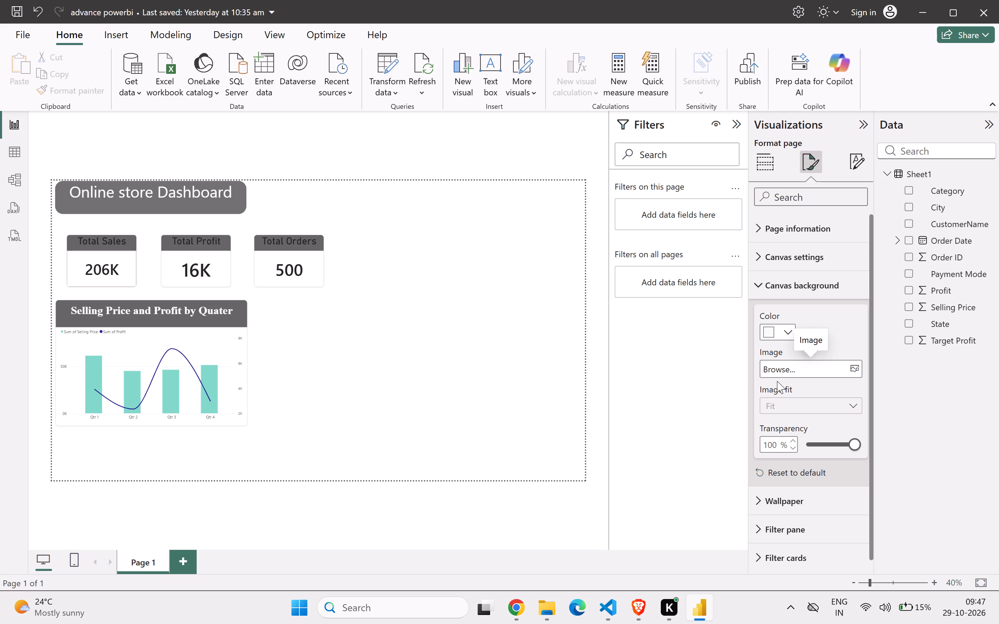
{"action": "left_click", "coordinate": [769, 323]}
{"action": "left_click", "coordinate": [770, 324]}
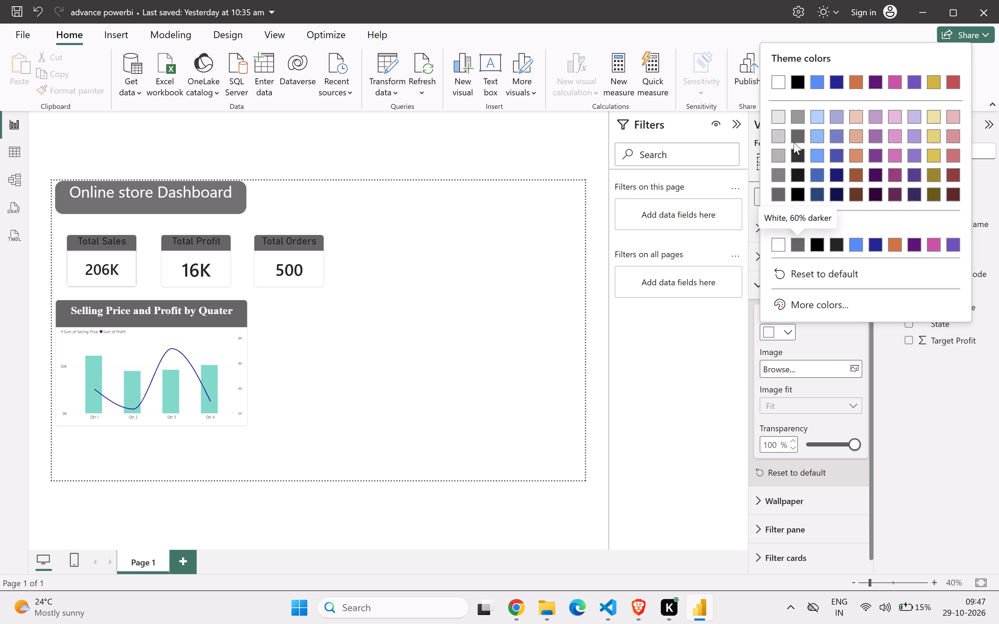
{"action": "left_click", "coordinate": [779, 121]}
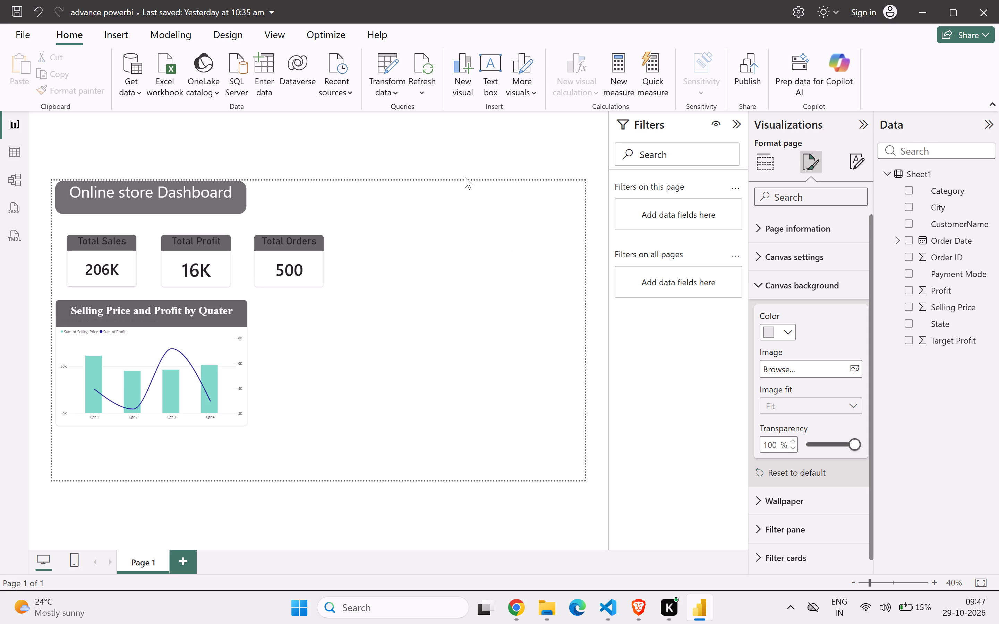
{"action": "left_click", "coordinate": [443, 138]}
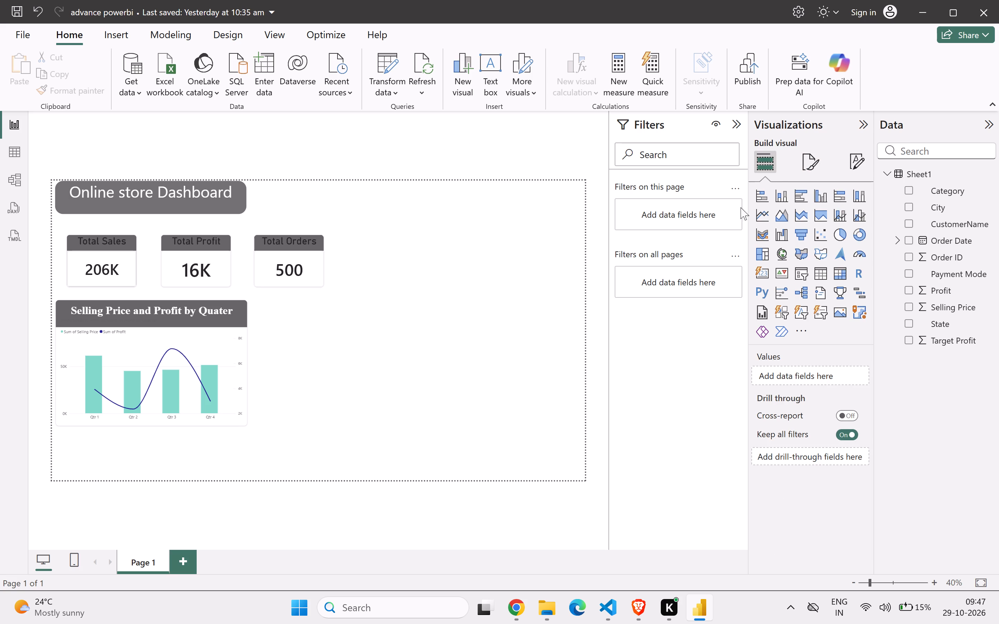
Set the page's wallpaper colour to the lightest grey in the white theme column.
{"action": "left_click", "coordinate": [814, 171]}
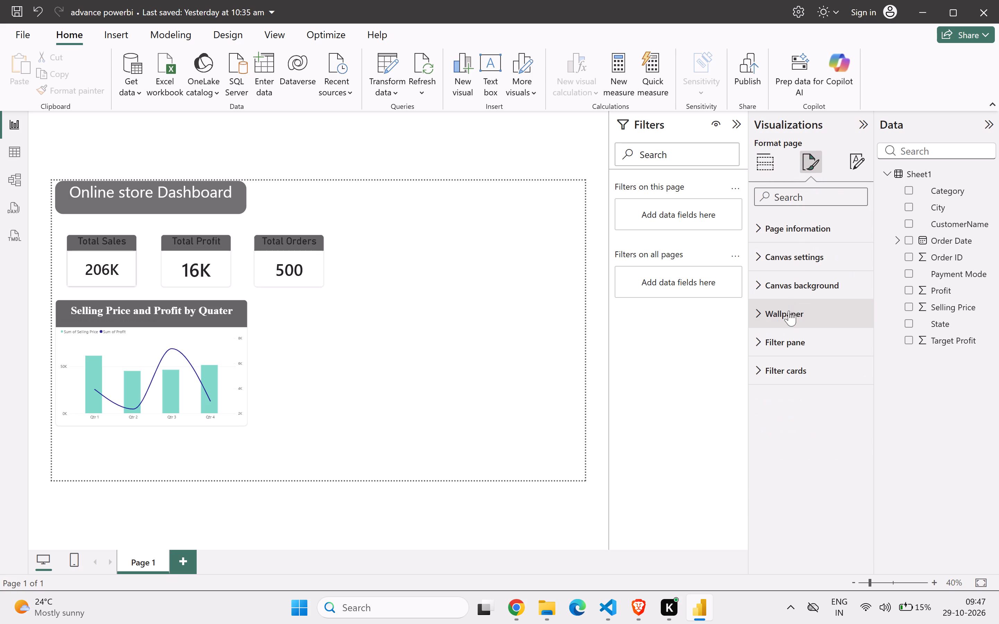
{"action": "left_click", "coordinate": [780, 286]}
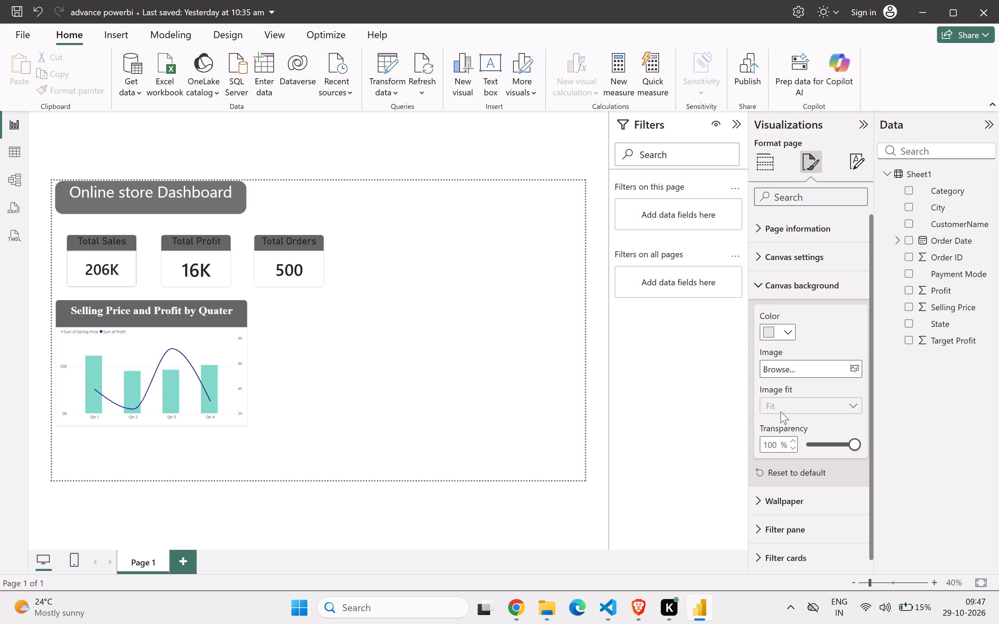
{"action": "left_click", "coordinate": [792, 511]}
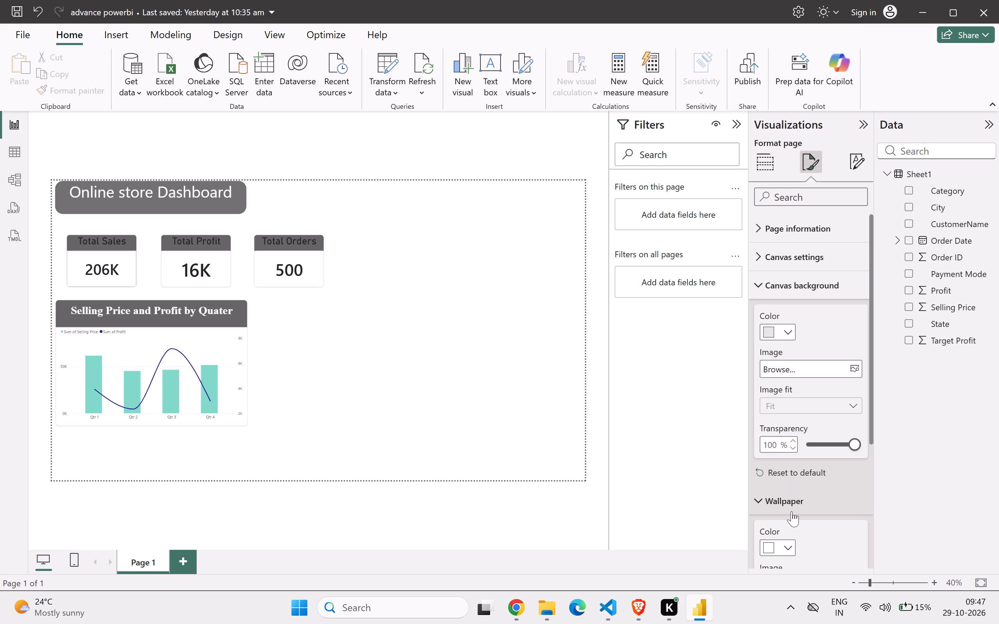
{"action": "scroll", "coordinate": [792, 511], "scroll_direction": "down", "scroll_amount": 1}
{"action": "left_click", "coordinate": [782, 502]}
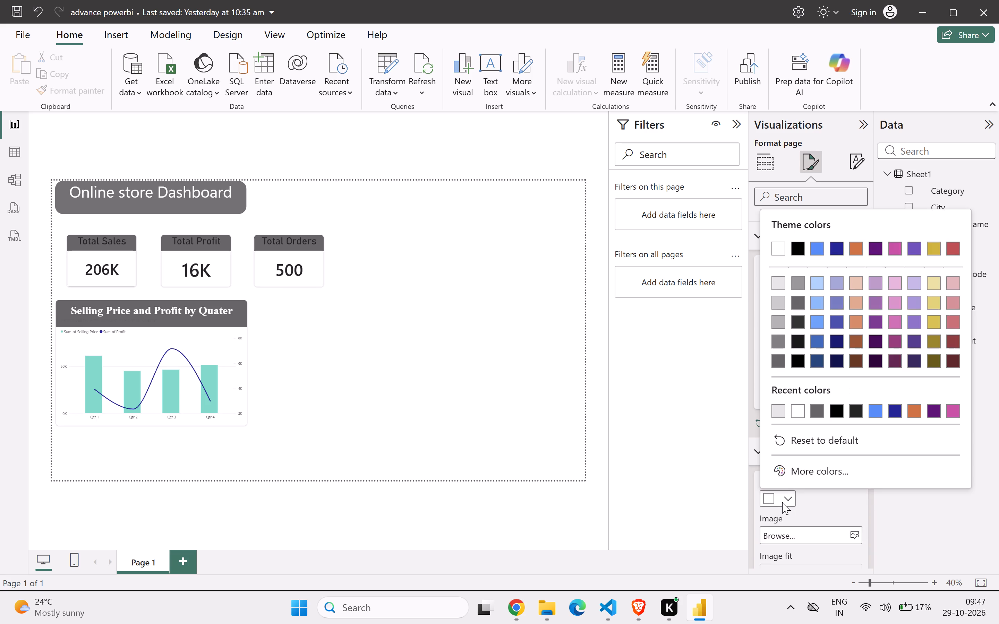
{"action": "scroll", "coordinate": [782, 502], "scroll_direction": "down", "scroll_amount": 2}
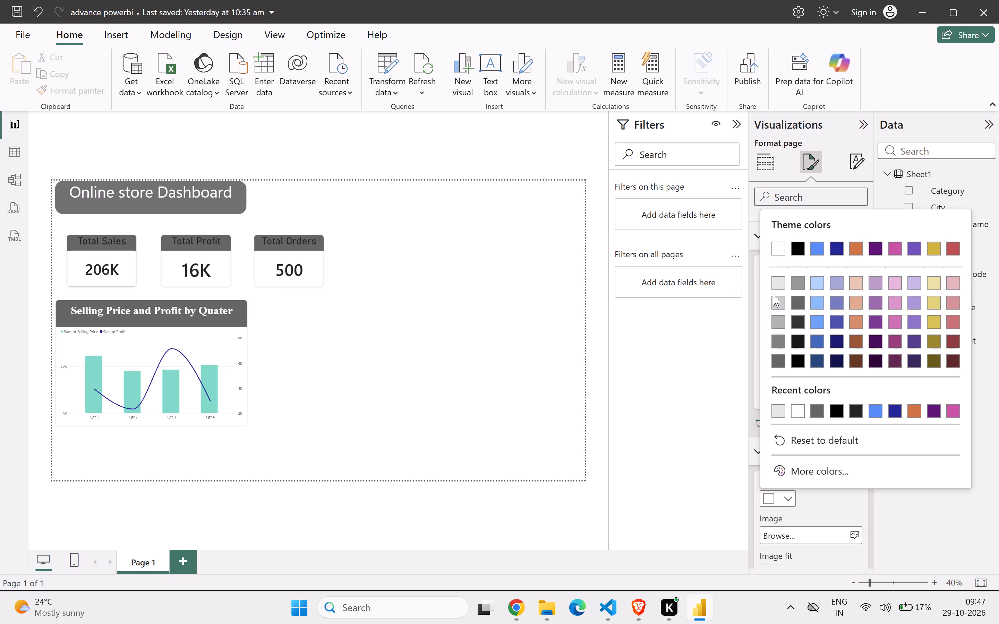
{"action": "left_click", "coordinate": [773, 287]}
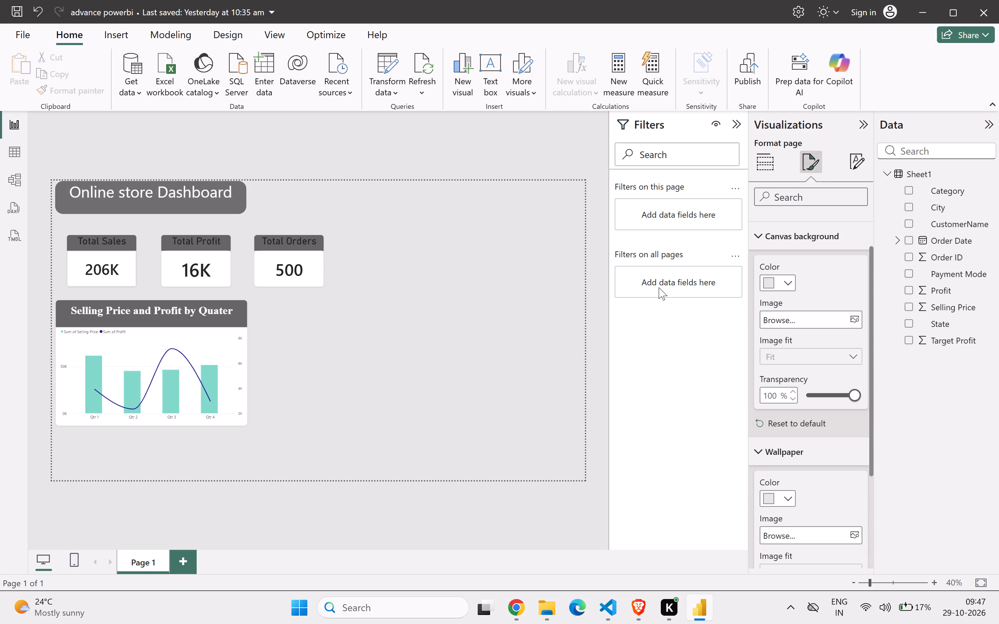
Make the canvas background solid white by setting its colour to white and its transparency to 0%.
{"action": "left_click", "coordinate": [788, 283]}
{"action": "left_click", "coordinate": [777, 336]}
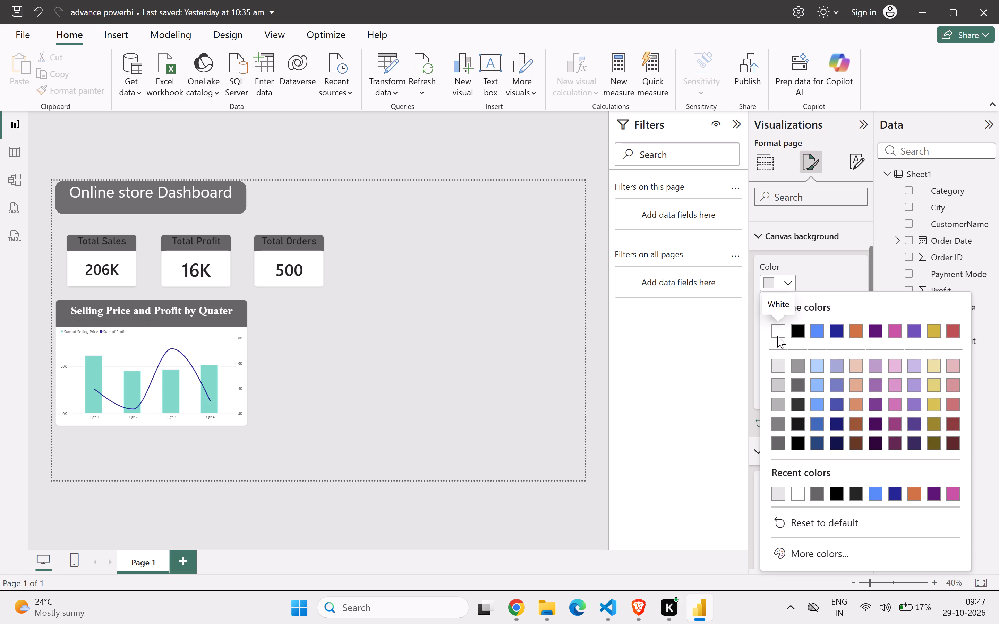
{"action": "left_click", "coordinate": [778, 270]}
{"action": "scroll", "coordinate": [778, 270], "scroll_direction": "down", "scroll_amount": 2}
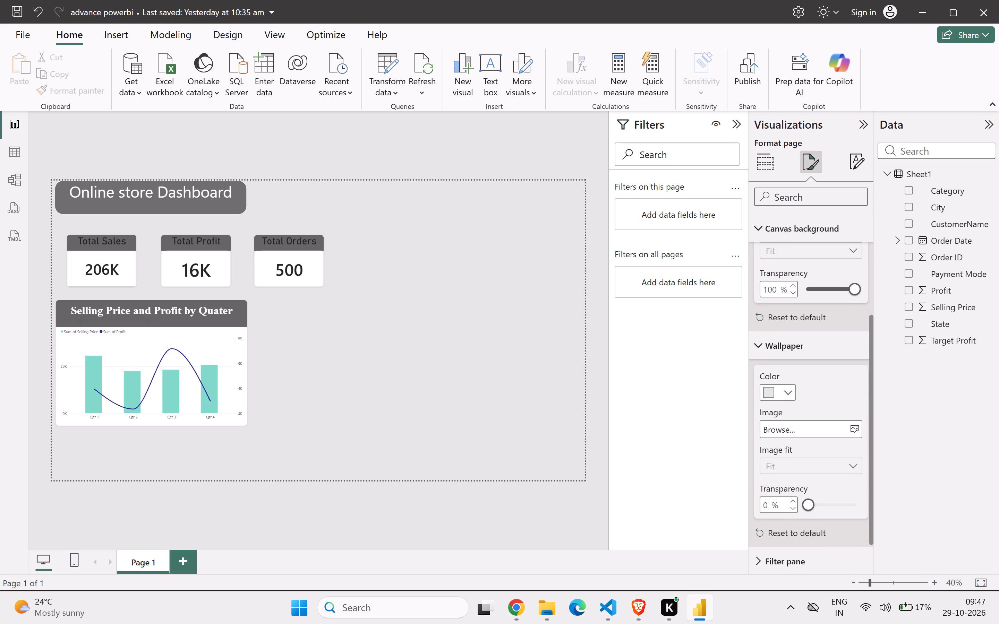
{"action": "scroll", "coordinate": [788, 387], "scroll_direction": "down", "scroll_amount": 2}
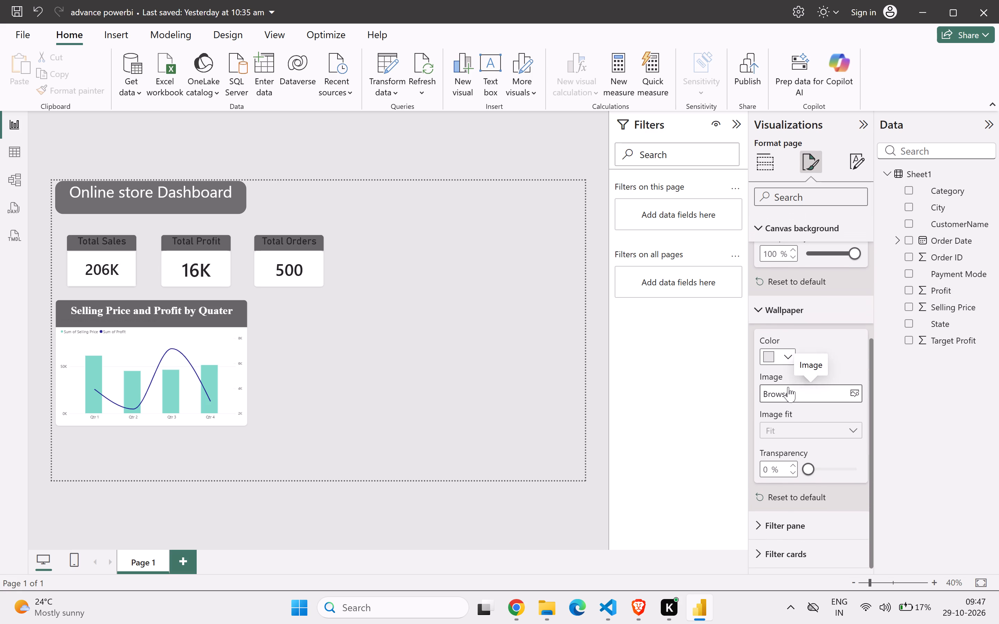
{"action": "scroll", "coordinate": [788, 387], "scroll_direction": "up", "scroll_amount": 2}
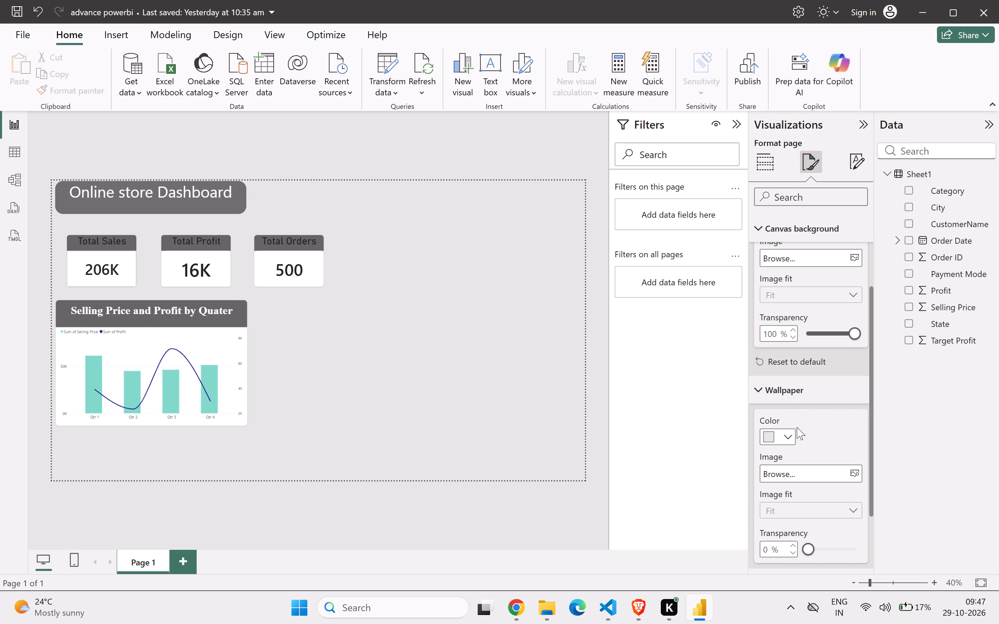
{"action": "scroll", "coordinate": [797, 426], "scroll_direction": "up", "scroll_amount": 1}
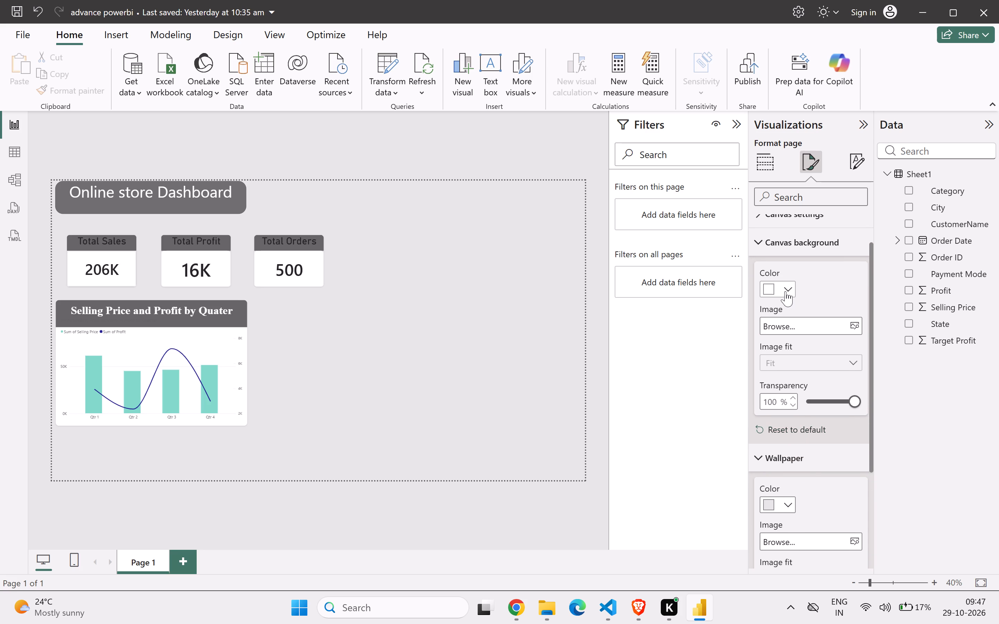
{"action": "left_click", "coordinate": [785, 291]}
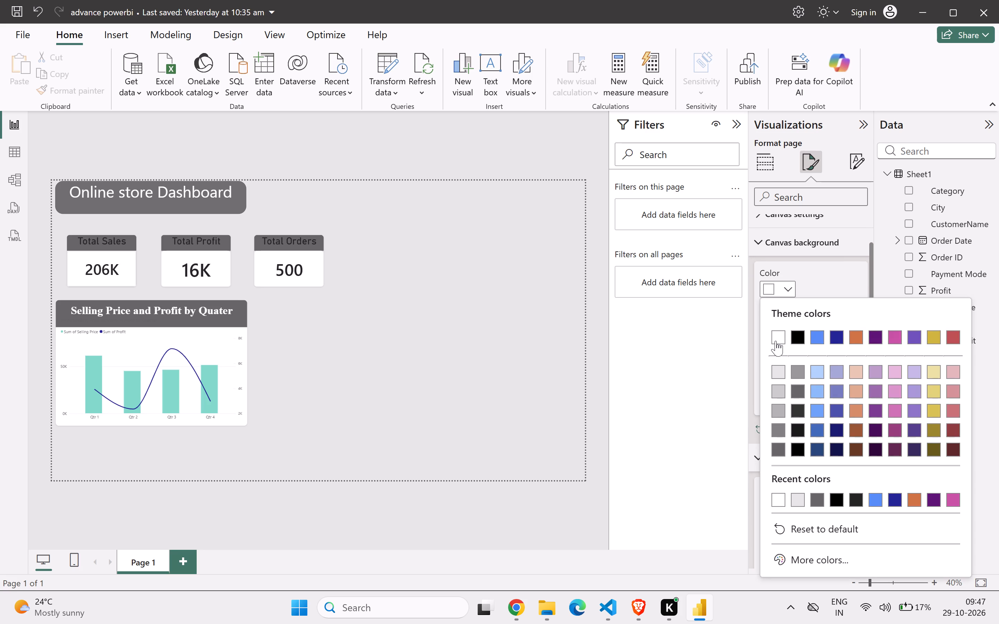
{"action": "left_click", "coordinate": [776, 337]}
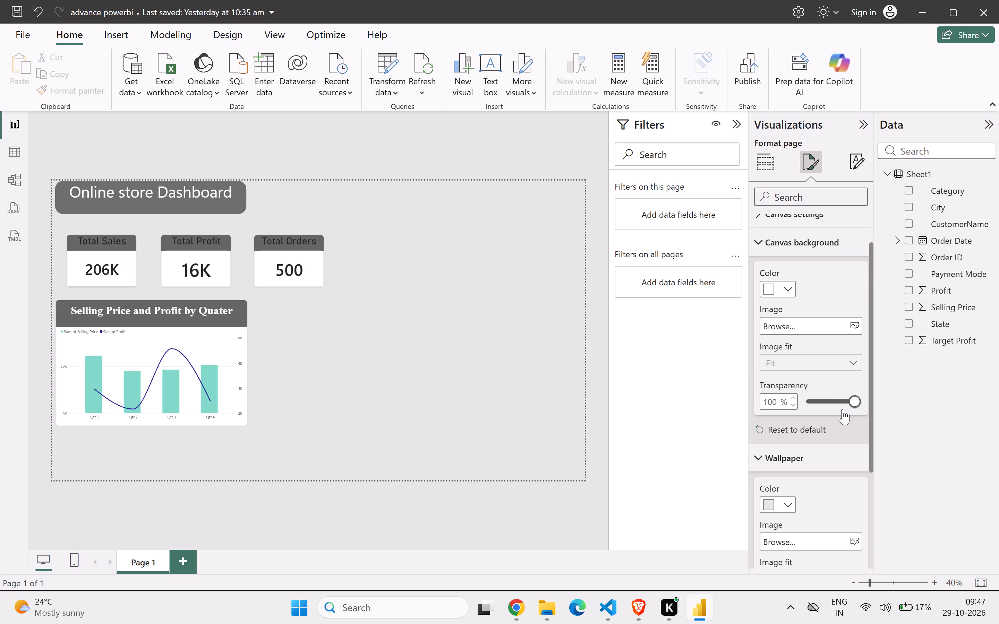
{"action": "left_click_drag", "start_coordinate": [851, 402], "coordinate": [763, 421]}
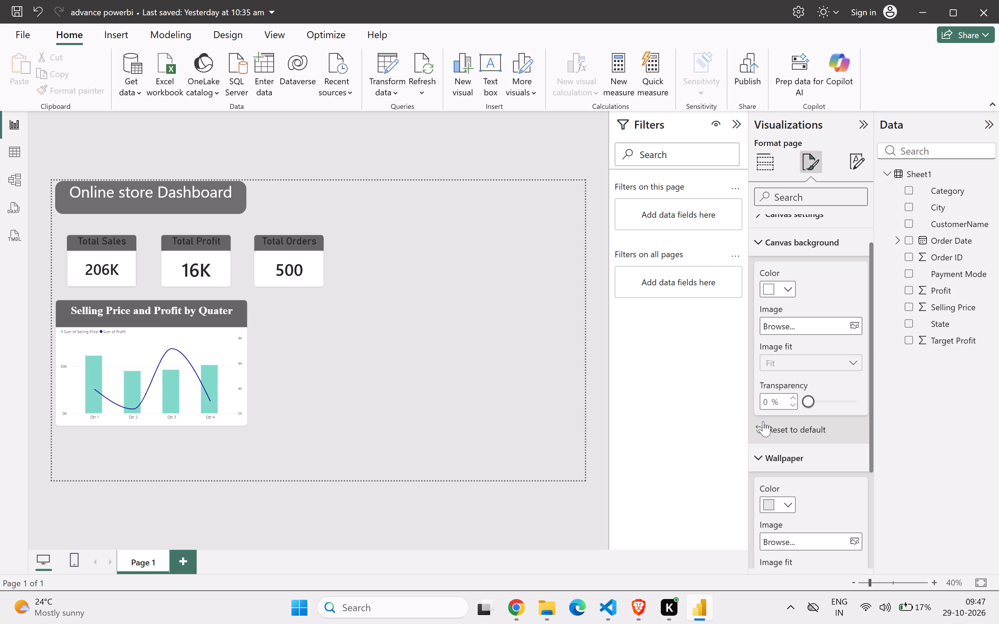
{"action": "left_click_drag", "start_coordinate": [763, 421], "coordinate": [762, 421]}
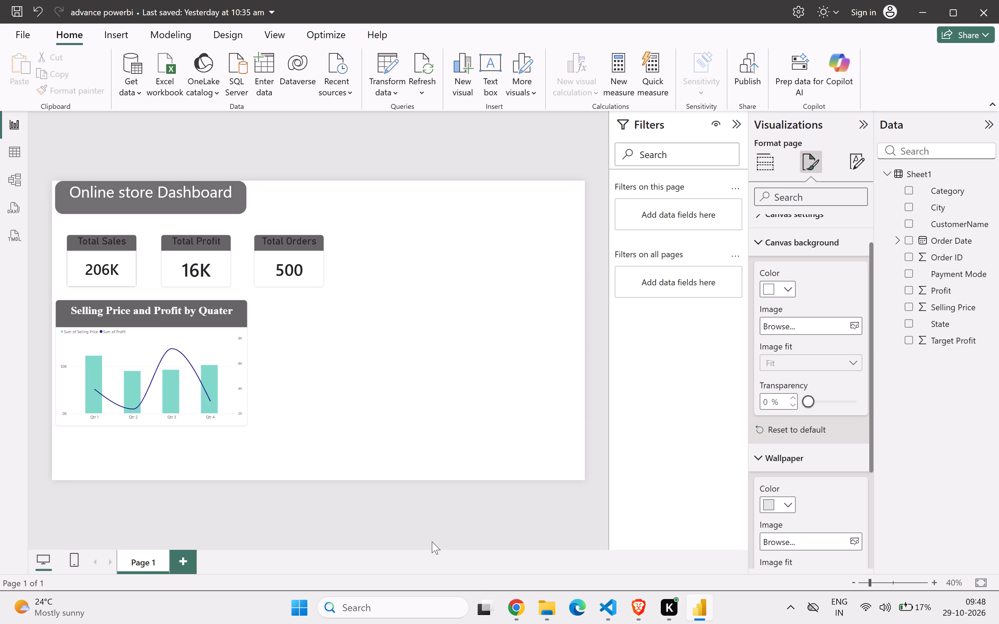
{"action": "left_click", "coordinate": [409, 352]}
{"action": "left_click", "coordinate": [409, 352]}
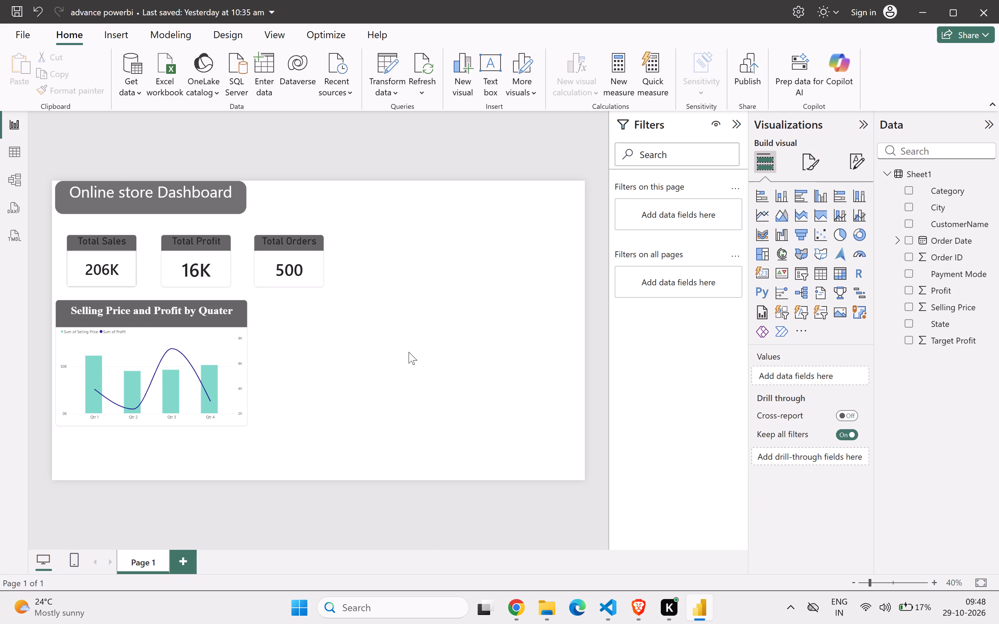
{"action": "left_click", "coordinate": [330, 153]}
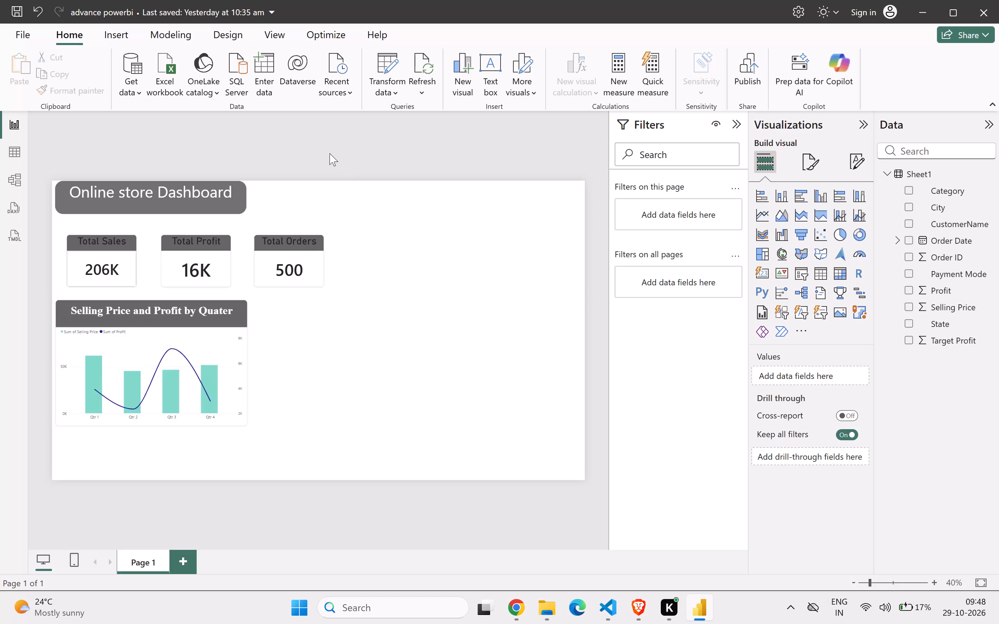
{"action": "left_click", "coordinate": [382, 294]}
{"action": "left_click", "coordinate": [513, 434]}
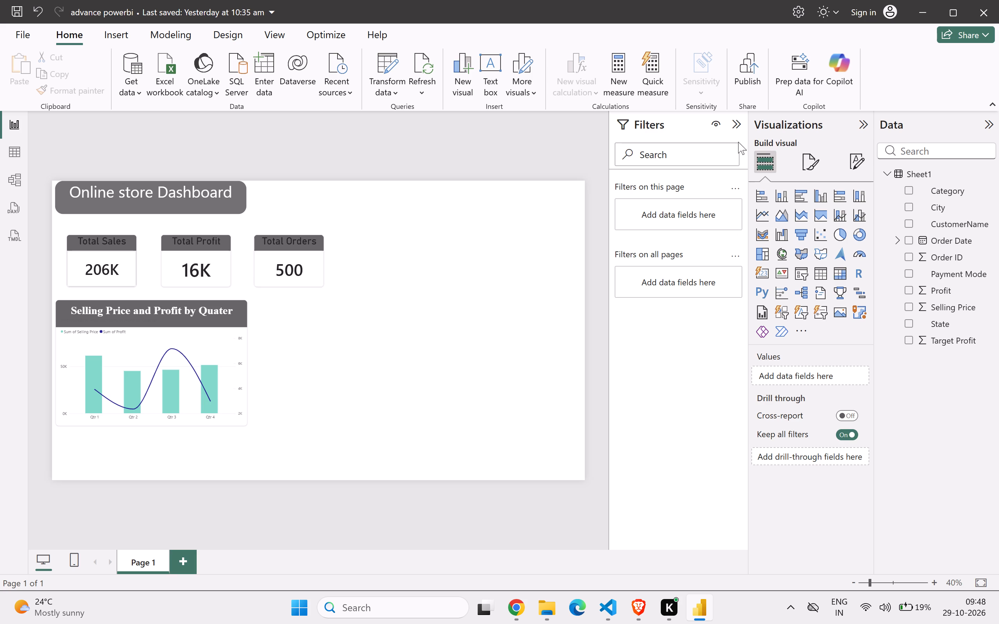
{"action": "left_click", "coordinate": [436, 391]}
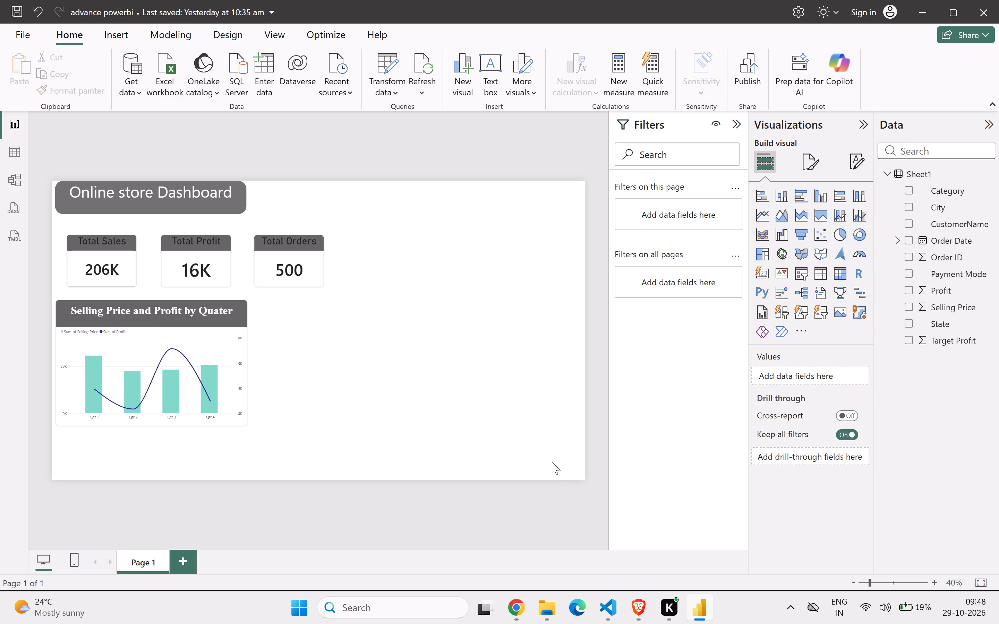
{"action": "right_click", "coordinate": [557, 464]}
Check the reference dashboard slide in Chrome and set the report page's canvas vertical alignment to Top in Power BI.
{"action": "left_click", "coordinate": [514, 610]}
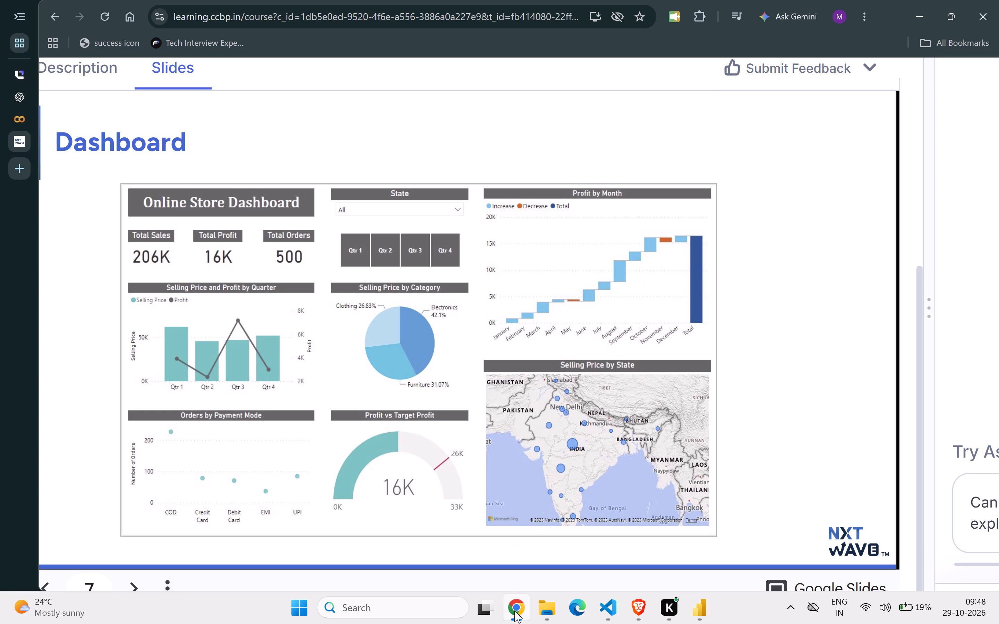
{"action": "left_click", "coordinate": [703, 609]}
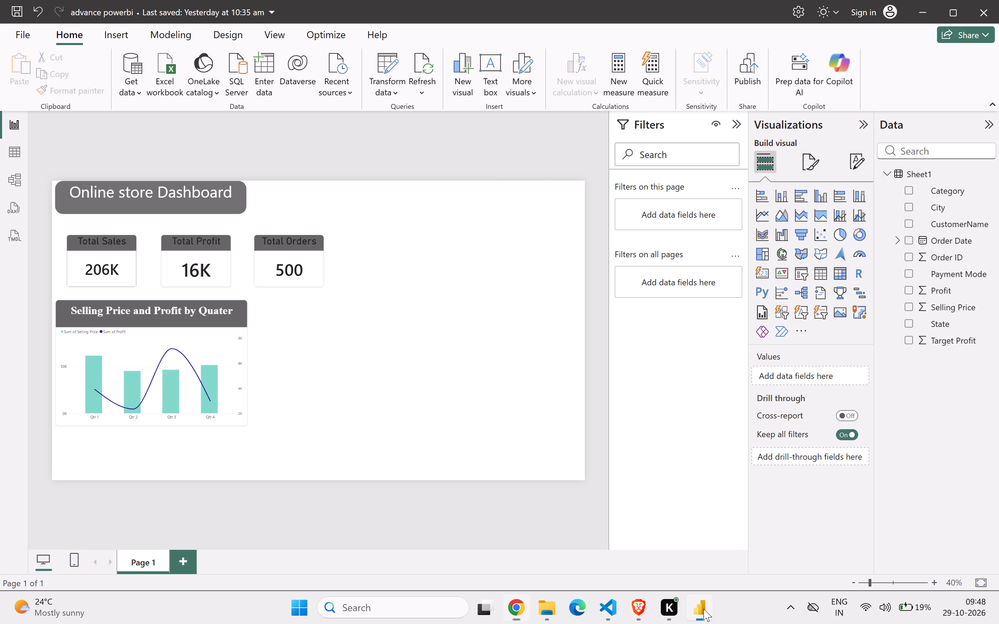
{"action": "left_click", "coordinate": [497, 310]}
{"action": "left_click", "coordinate": [815, 164]}
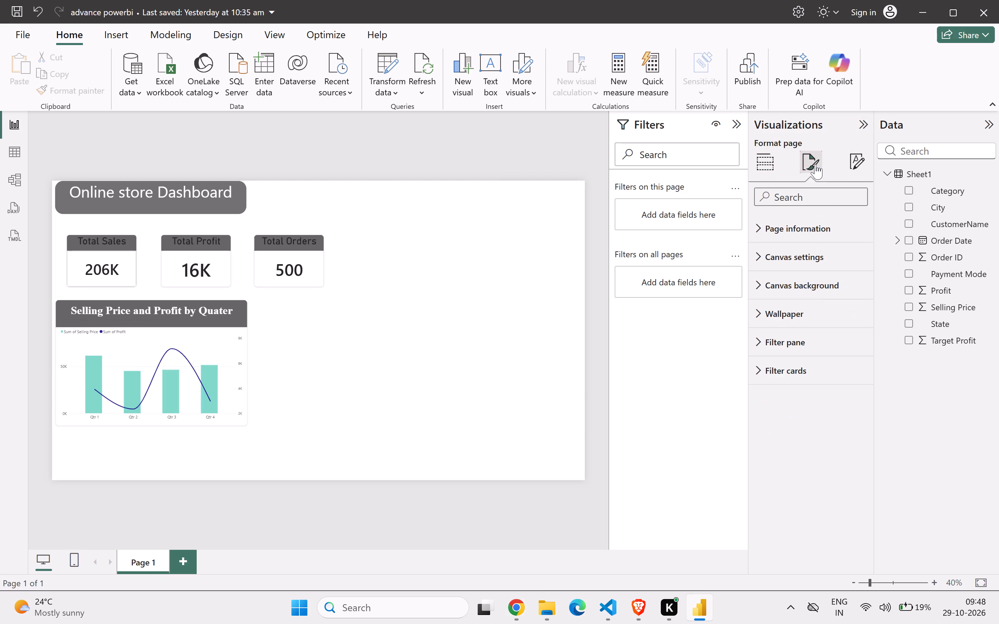
{"action": "left_click", "coordinate": [782, 261]}
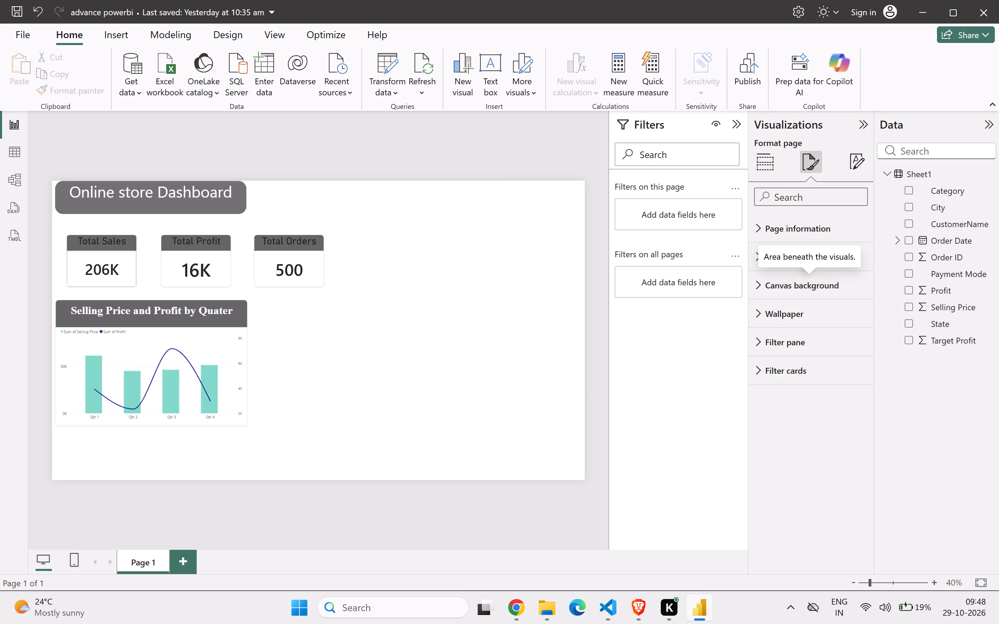
{"action": "left_click", "coordinate": [792, 246]}
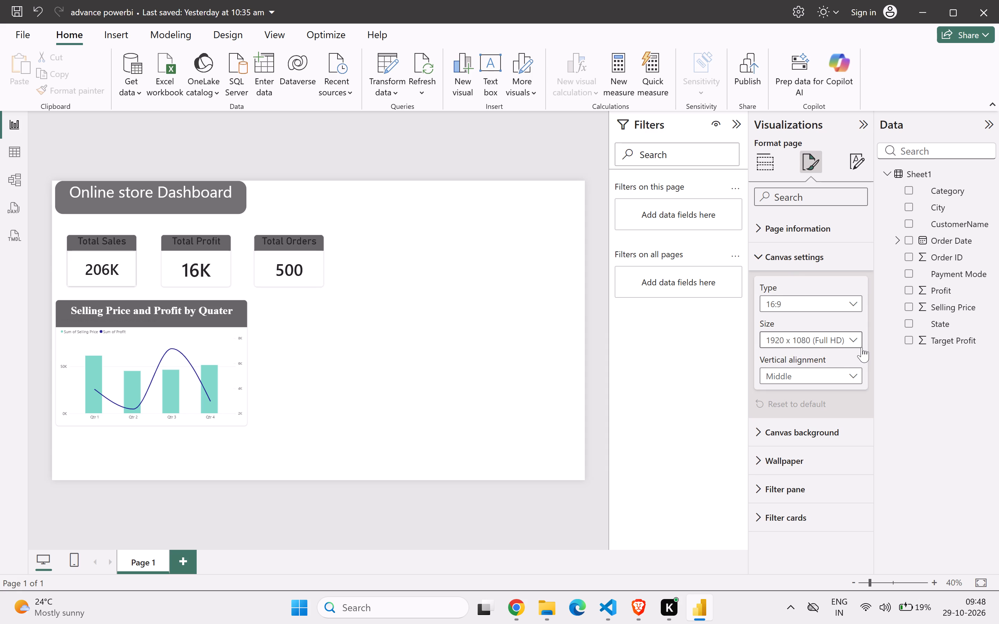
{"action": "left_click", "coordinate": [857, 370]}
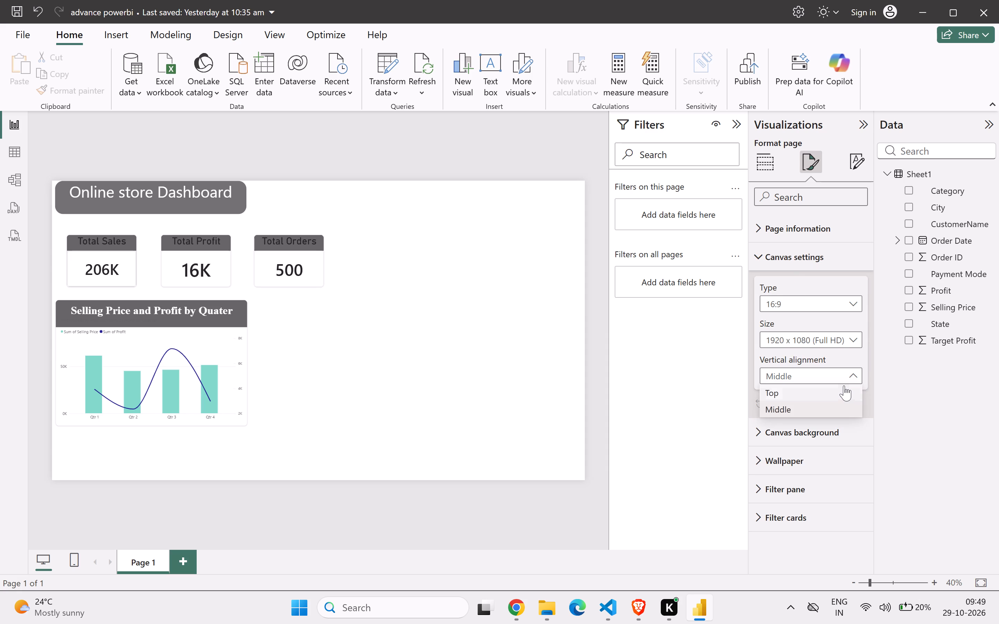
{"action": "left_click", "coordinate": [844, 389]}
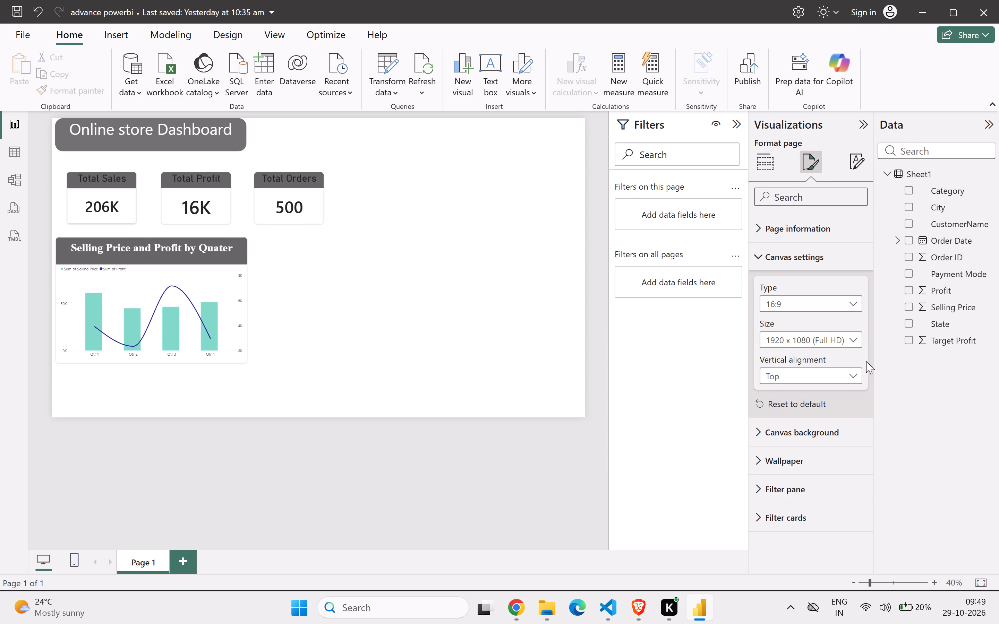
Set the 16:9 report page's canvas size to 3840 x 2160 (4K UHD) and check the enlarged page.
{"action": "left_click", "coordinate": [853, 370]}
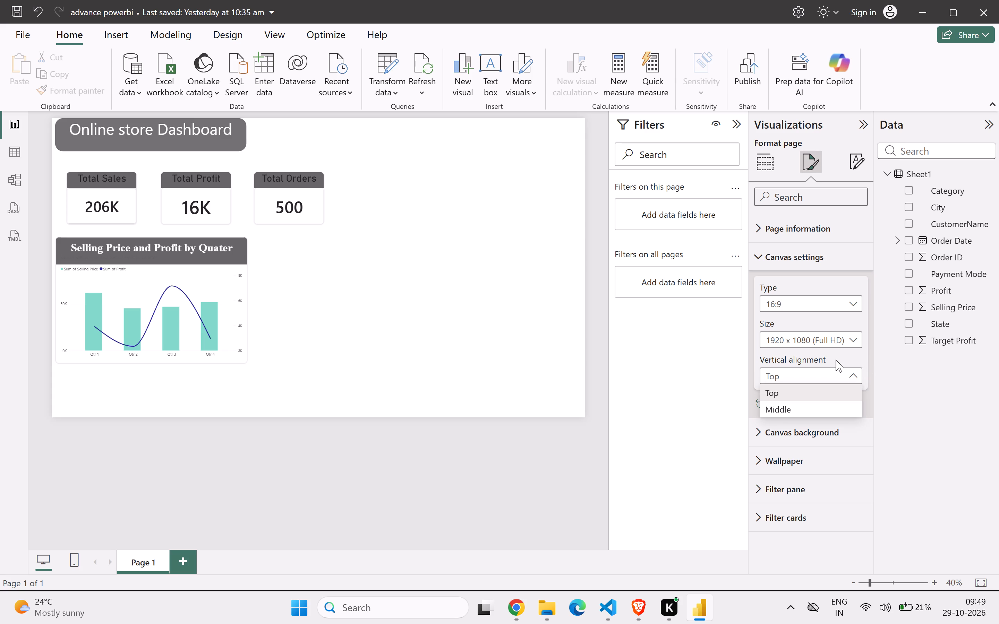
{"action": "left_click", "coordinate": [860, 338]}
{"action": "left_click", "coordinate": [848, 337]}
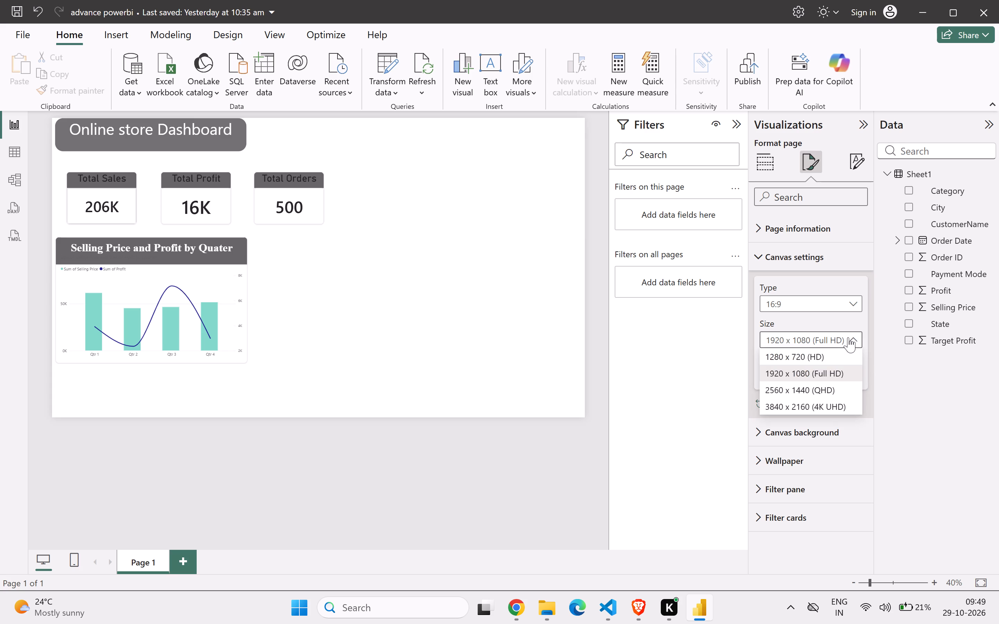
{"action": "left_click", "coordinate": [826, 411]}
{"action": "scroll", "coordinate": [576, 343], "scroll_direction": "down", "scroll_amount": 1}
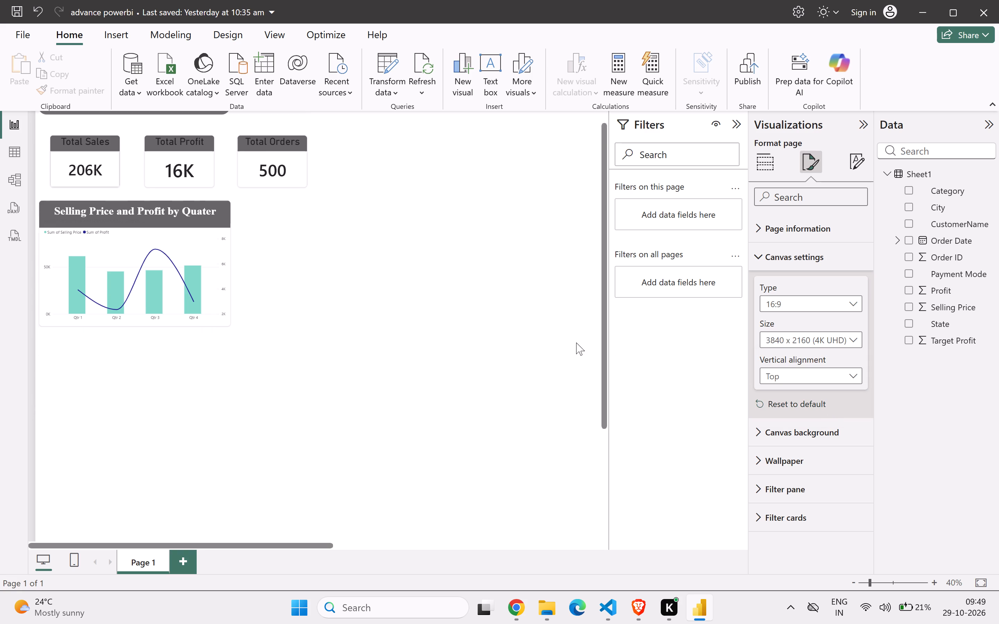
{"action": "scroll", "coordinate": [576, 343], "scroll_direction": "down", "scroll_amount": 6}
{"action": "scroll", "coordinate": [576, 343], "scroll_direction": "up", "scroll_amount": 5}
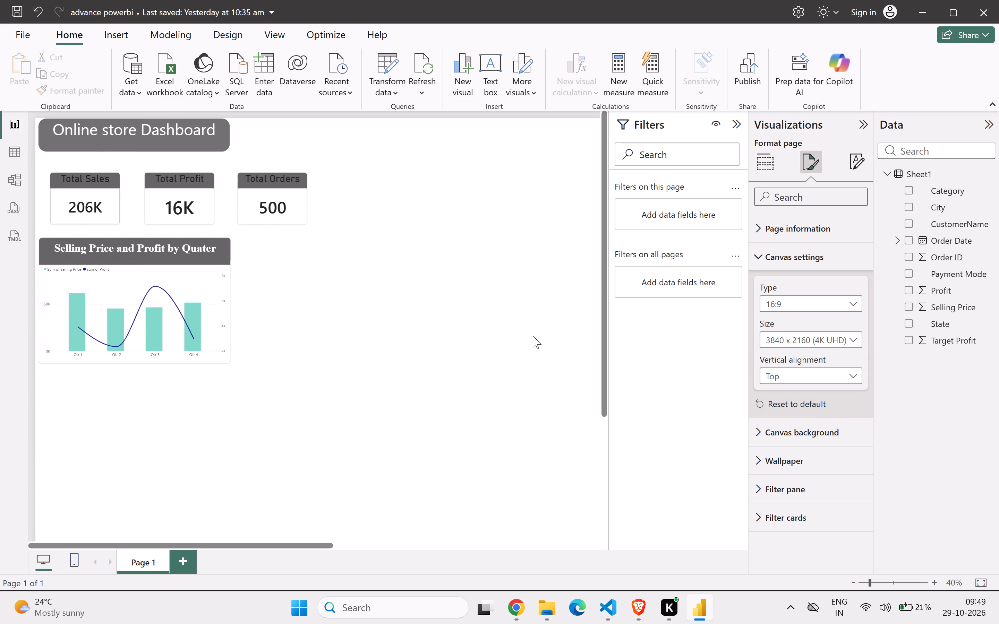
Set the report page's canvas vertical alignment to Middle.
{"action": "left_click", "coordinate": [852, 382]}
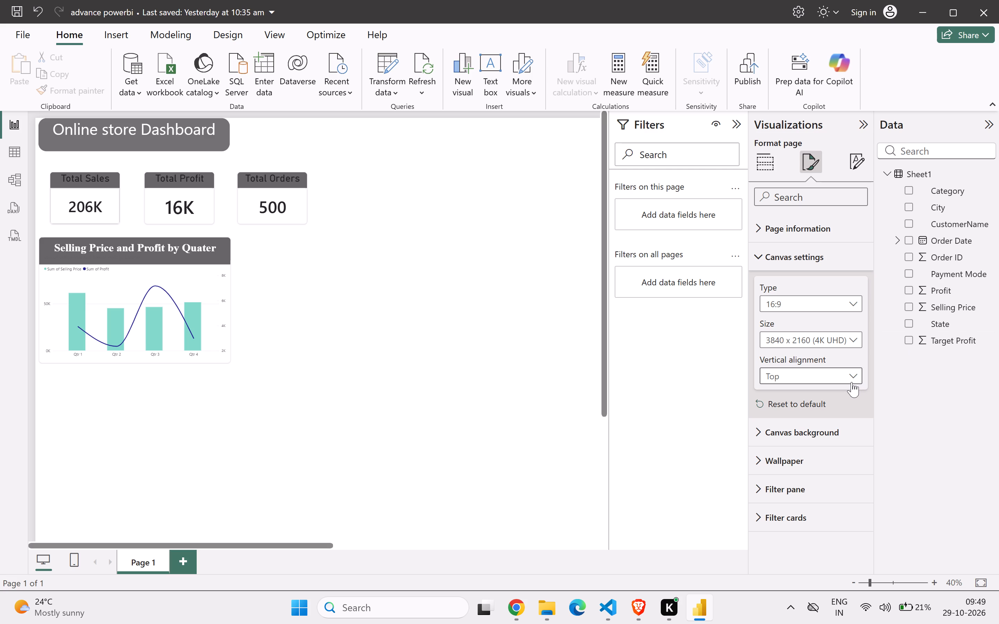
{"action": "left_click", "coordinate": [833, 408]}
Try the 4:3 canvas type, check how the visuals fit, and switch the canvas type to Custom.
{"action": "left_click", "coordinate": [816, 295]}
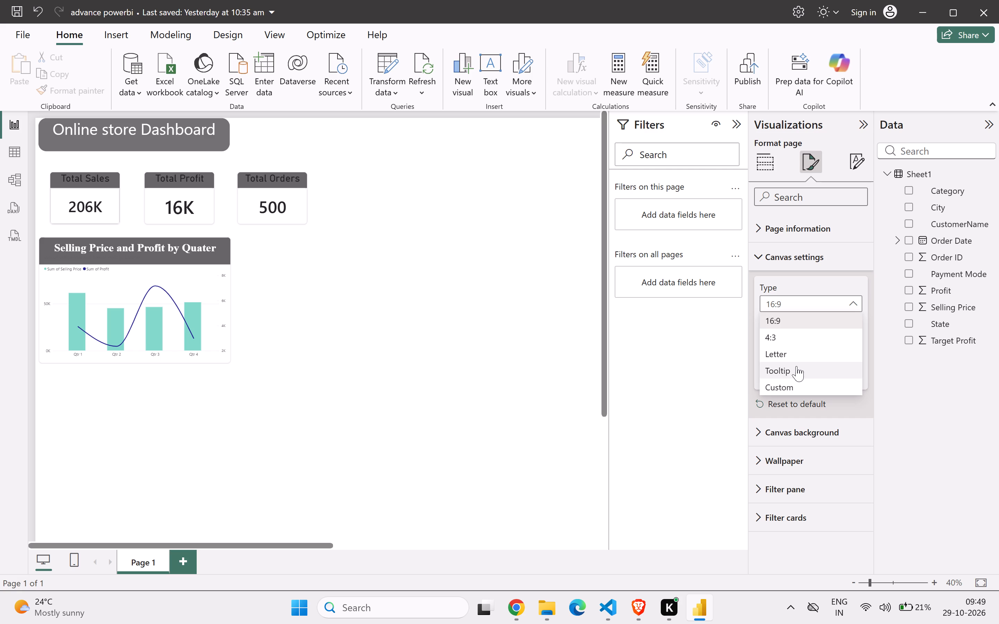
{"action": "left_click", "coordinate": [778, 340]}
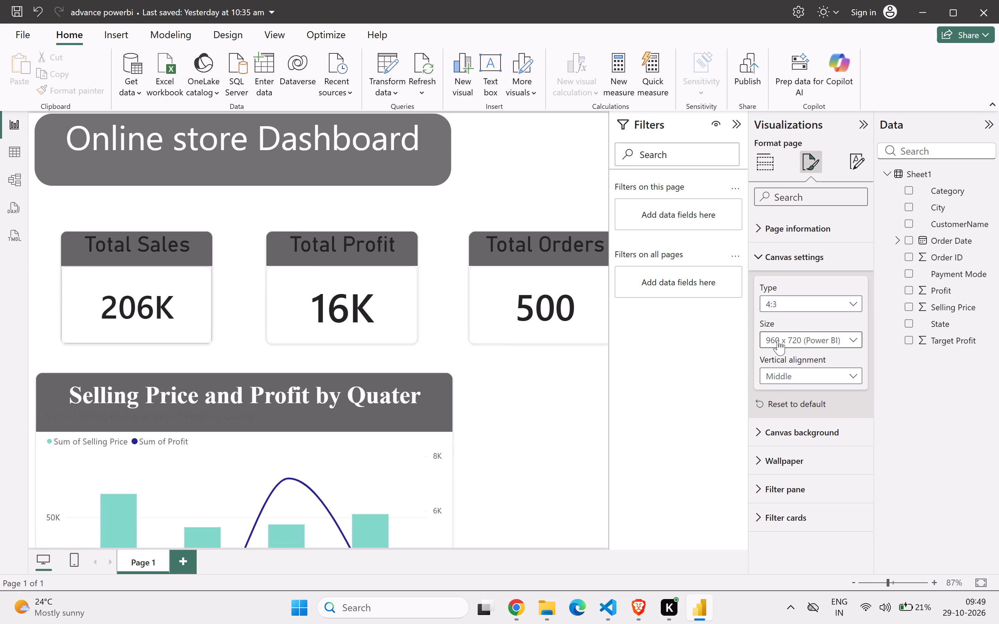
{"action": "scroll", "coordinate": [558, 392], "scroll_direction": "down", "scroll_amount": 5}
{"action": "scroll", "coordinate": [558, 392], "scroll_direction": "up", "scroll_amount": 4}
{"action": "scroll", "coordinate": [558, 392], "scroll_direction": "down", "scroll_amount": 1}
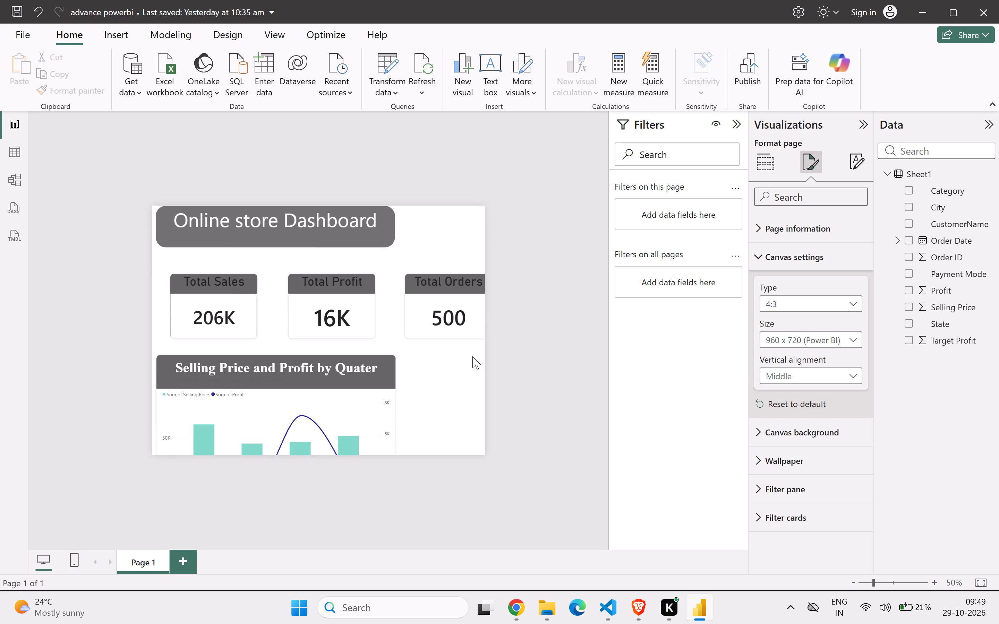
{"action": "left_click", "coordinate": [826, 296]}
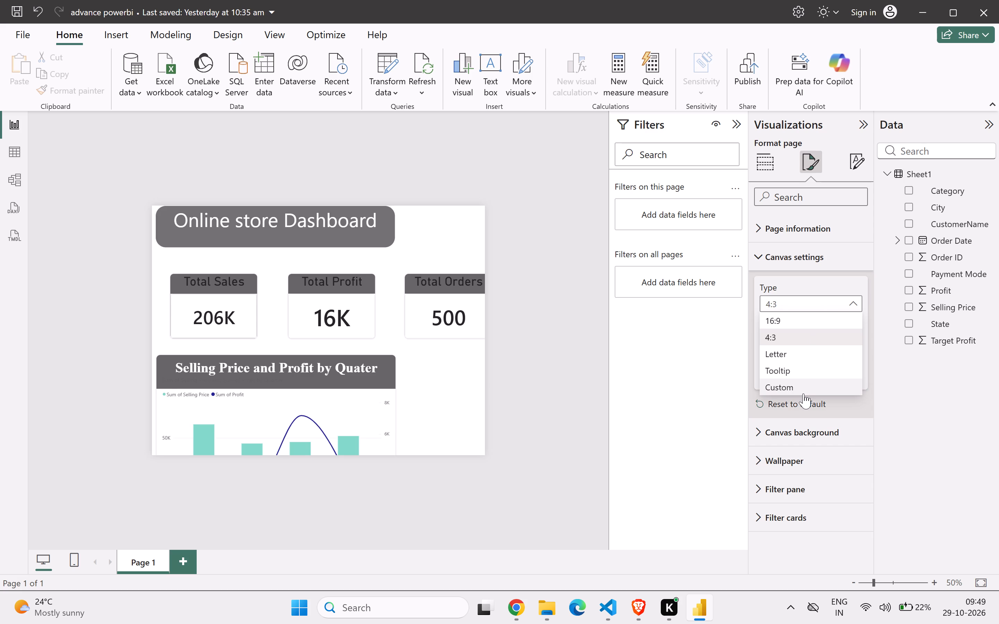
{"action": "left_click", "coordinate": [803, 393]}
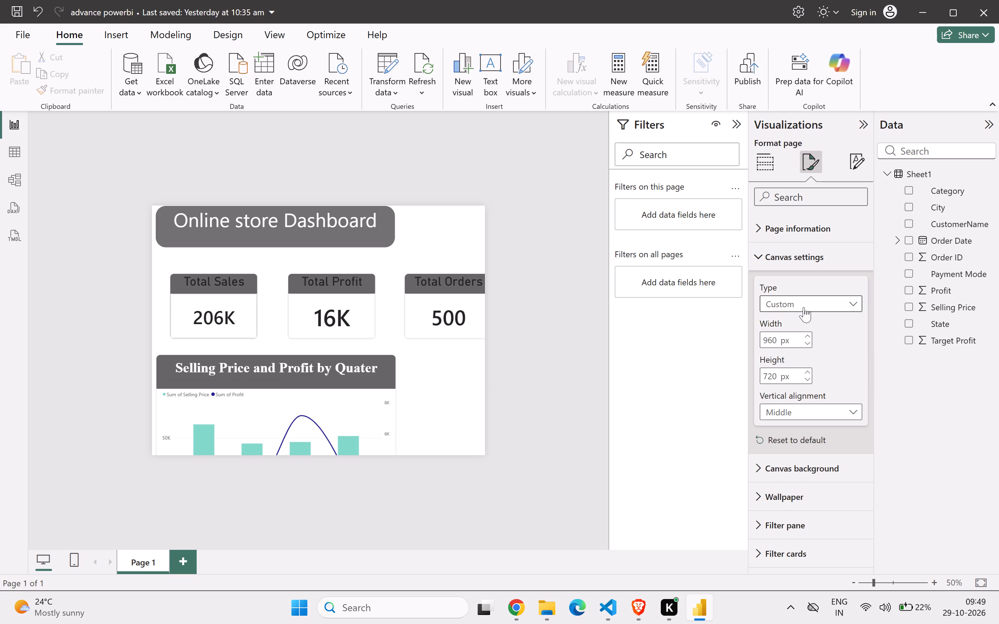
Set the canvas type to 16:9 and its size to 3840 x 2160 (4K UHD).
{"action": "left_click", "coordinate": [804, 307]}
{"action": "left_click", "coordinate": [800, 319]}
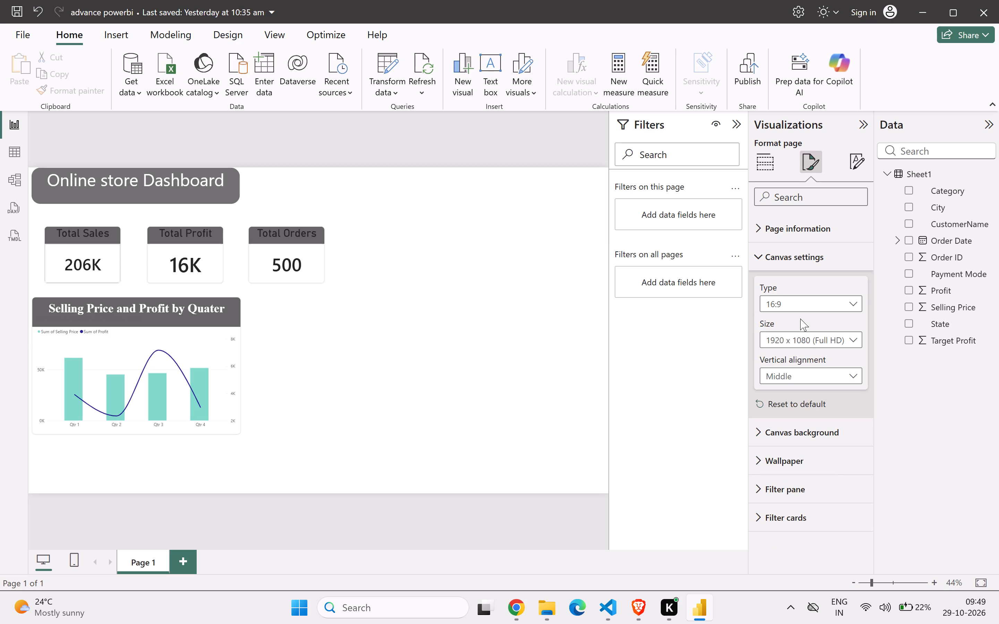
{"action": "scroll", "coordinate": [528, 324], "scroll_direction": "down", "scroll_amount": 2}
{"action": "scroll", "coordinate": [528, 324], "scroll_direction": "up", "scroll_amount": 2}
{"action": "left_click", "coordinate": [814, 345]}
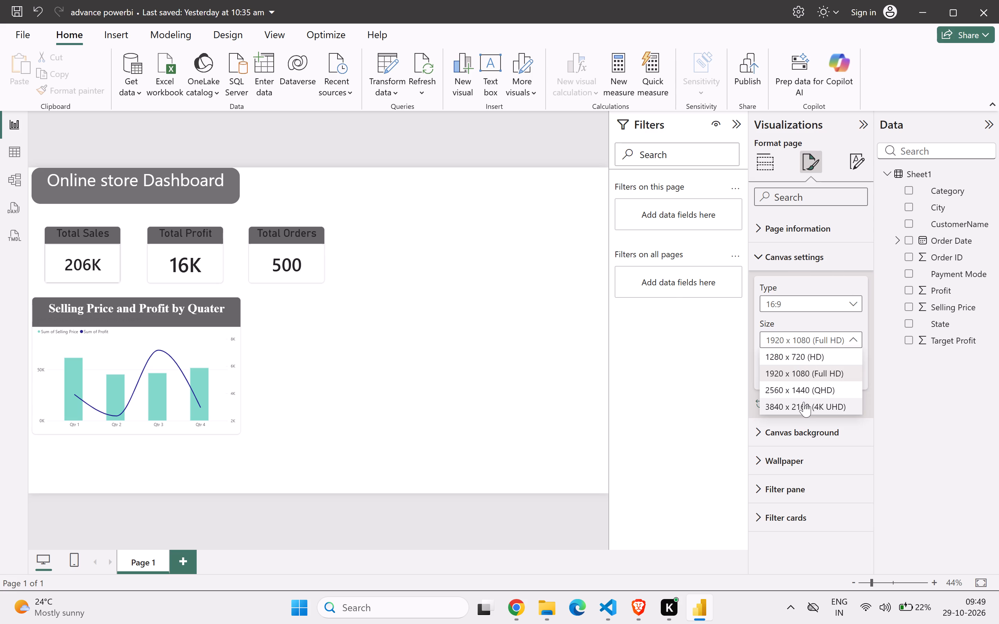
{"action": "left_click", "coordinate": [804, 402]}
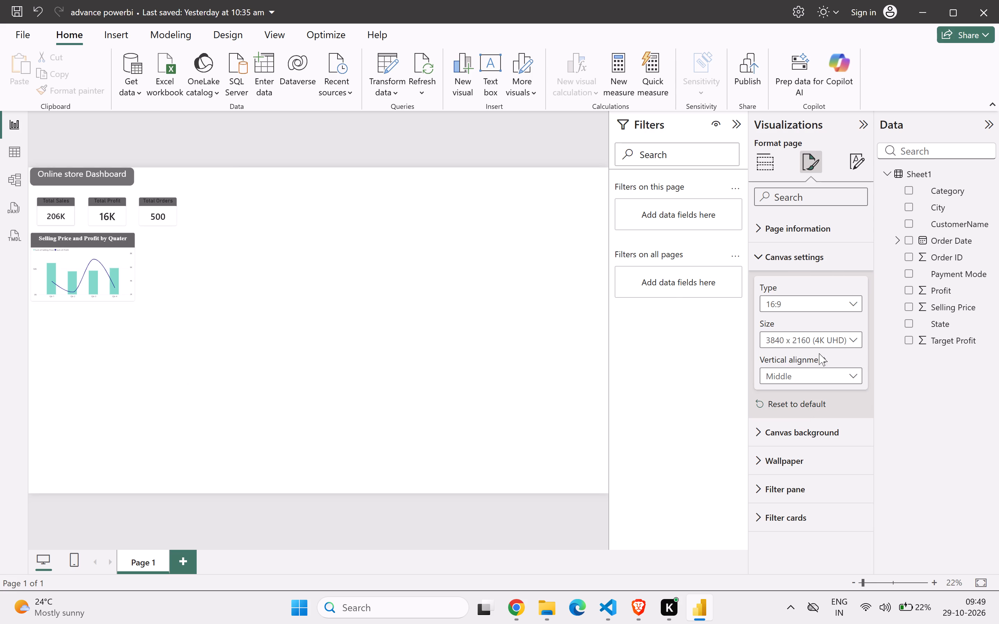
Enlarge the Selling Price and Profit by Quater chart, widening it to line up with the Total Orders card's right edge.
{"action": "left_click", "coordinate": [478, 297]}
{"action": "scroll", "coordinate": [478, 297], "scroll_direction": "down", "scroll_amount": 2}
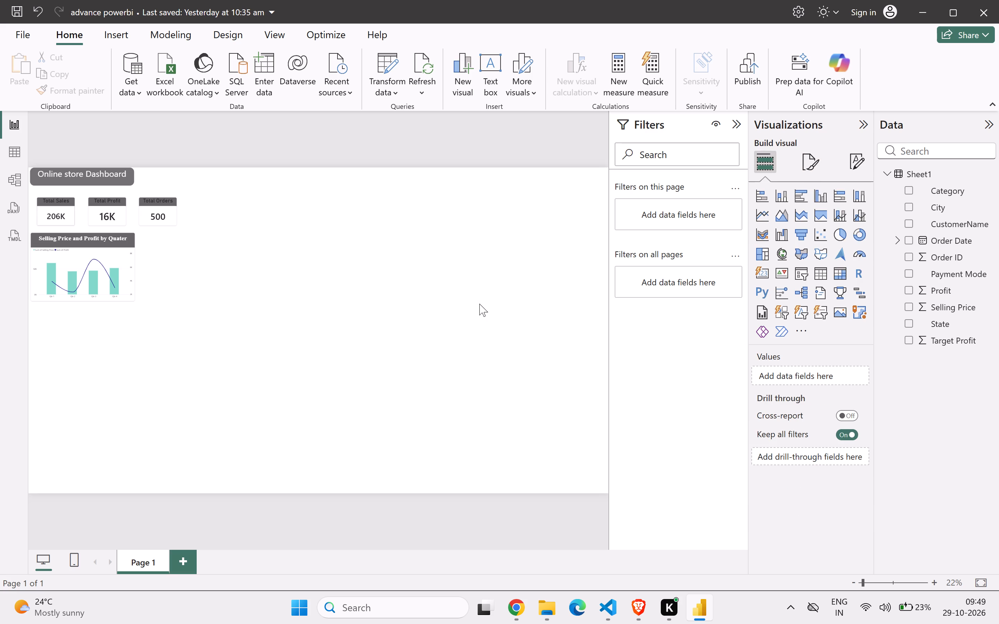
{"action": "triple_click", "coordinate": [479, 304]}
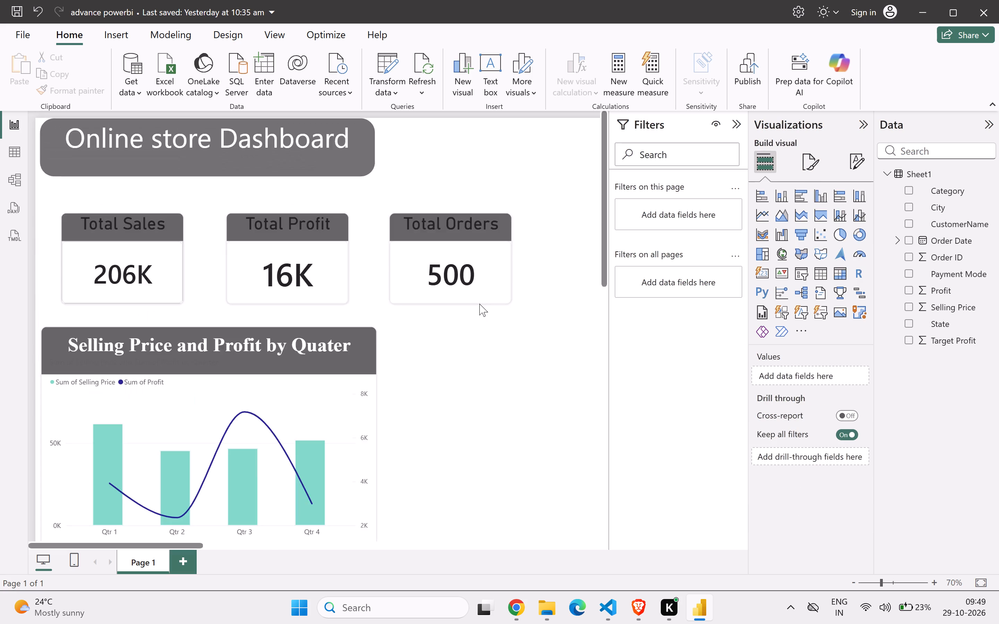
{"action": "left_click", "coordinate": [479, 304]}
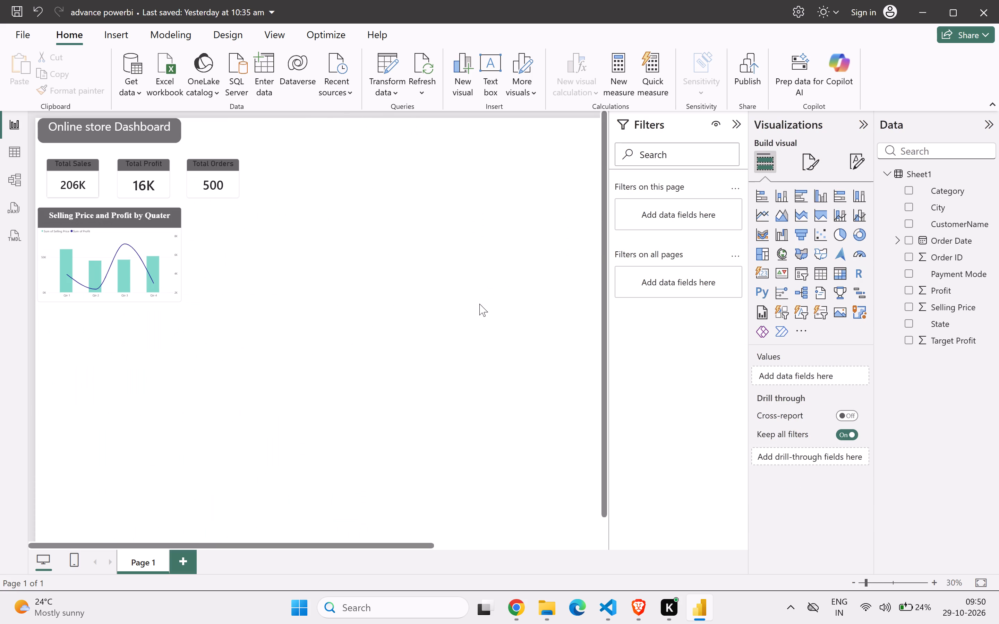
{"action": "scroll", "coordinate": [479, 304], "scroll_direction": "up", "scroll_amount": 2}
{"action": "scroll", "coordinate": [479, 304], "scroll_direction": "down", "scroll_amount": 3}
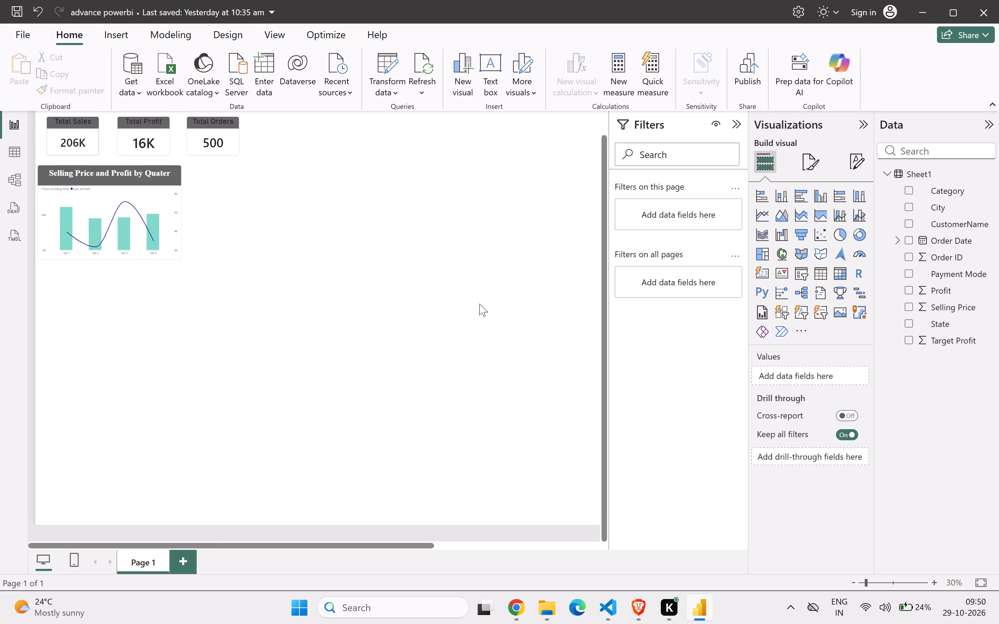
{"action": "scroll", "coordinate": [479, 304], "scroll_direction": "up", "scroll_amount": 4}
{"action": "left_click", "coordinate": [146, 268]}
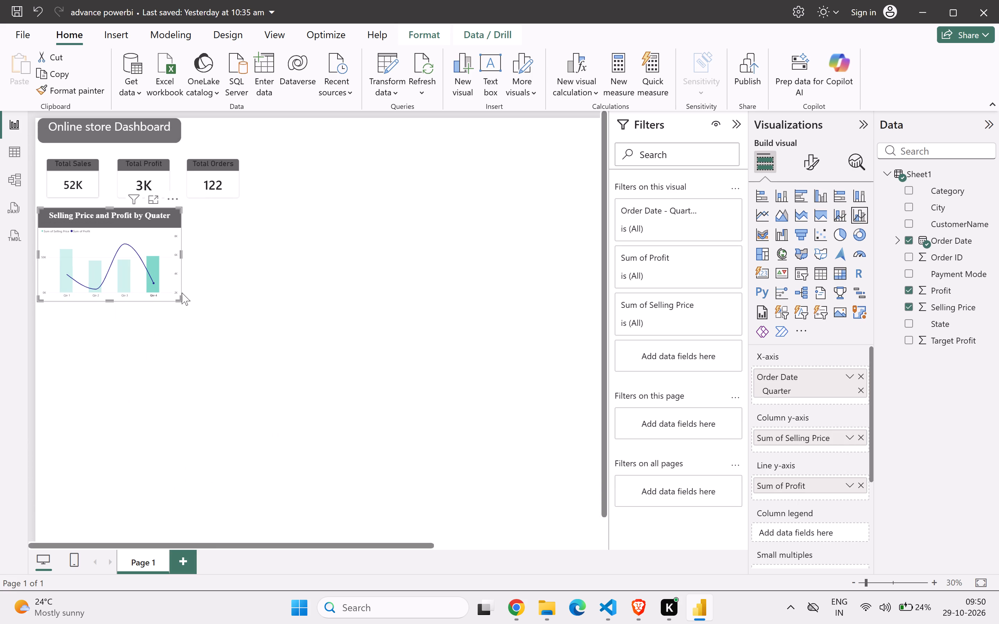
{"action": "left_click_drag", "start_coordinate": [176, 297], "coordinate": [219, 310]}
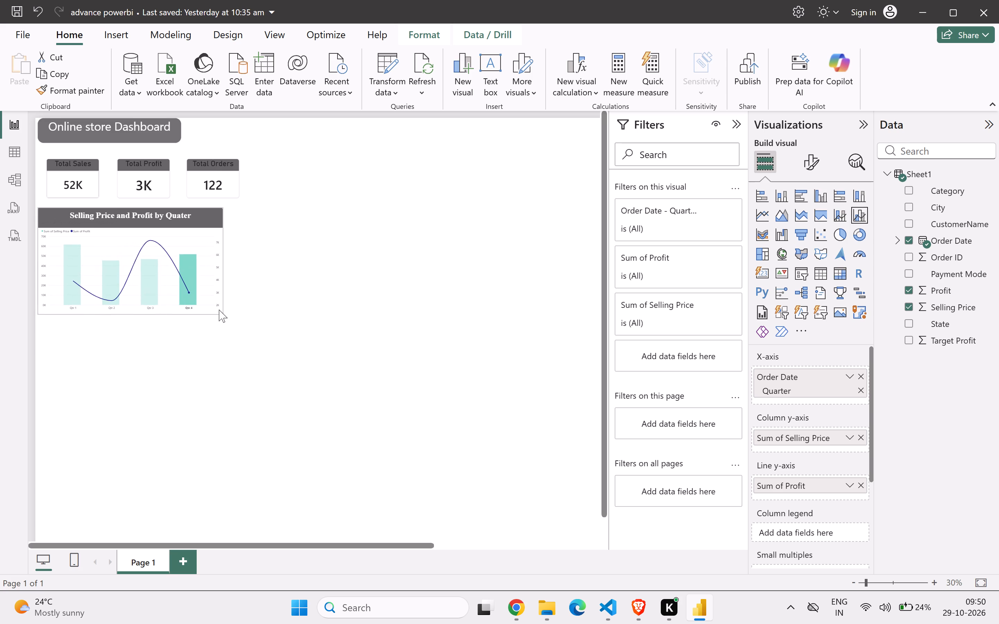
{"action": "left_click_drag", "start_coordinate": [219, 310], "coordinate": [245, 390]}
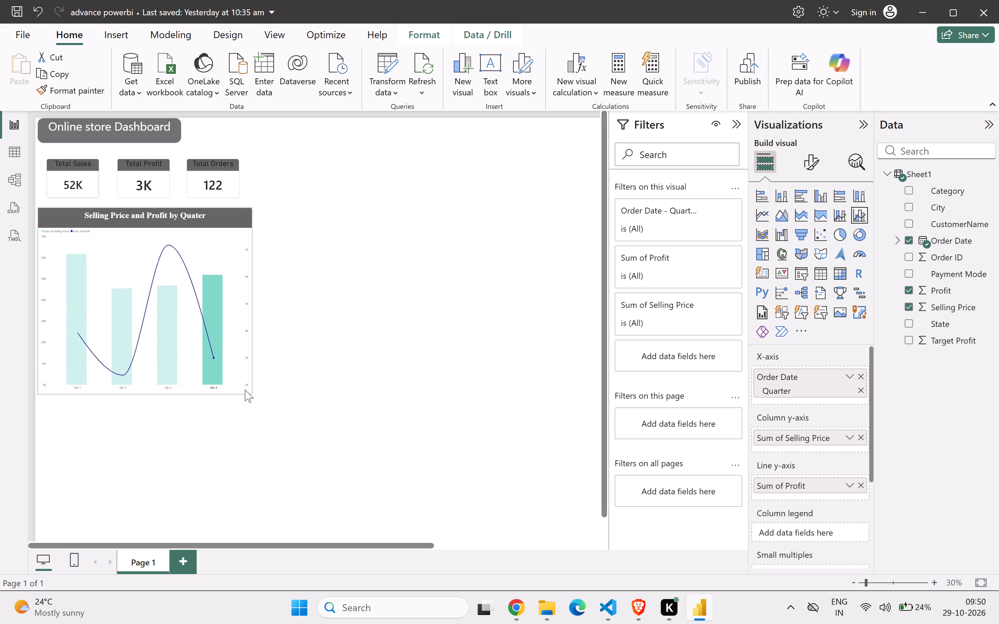
{"action": "left_click_drag", "start_coordinate": [245, 390], "coordinate": [235, 333]}
{"action": "left_click", "coordinate": [235, 333]}
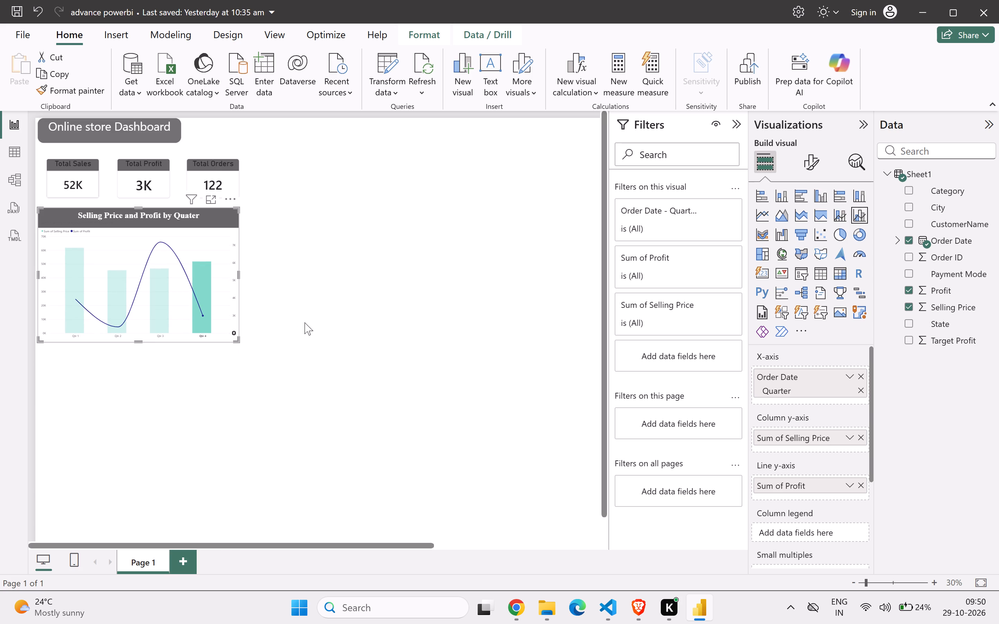
{"action": "left_click", "coordinate": [309, 322]}
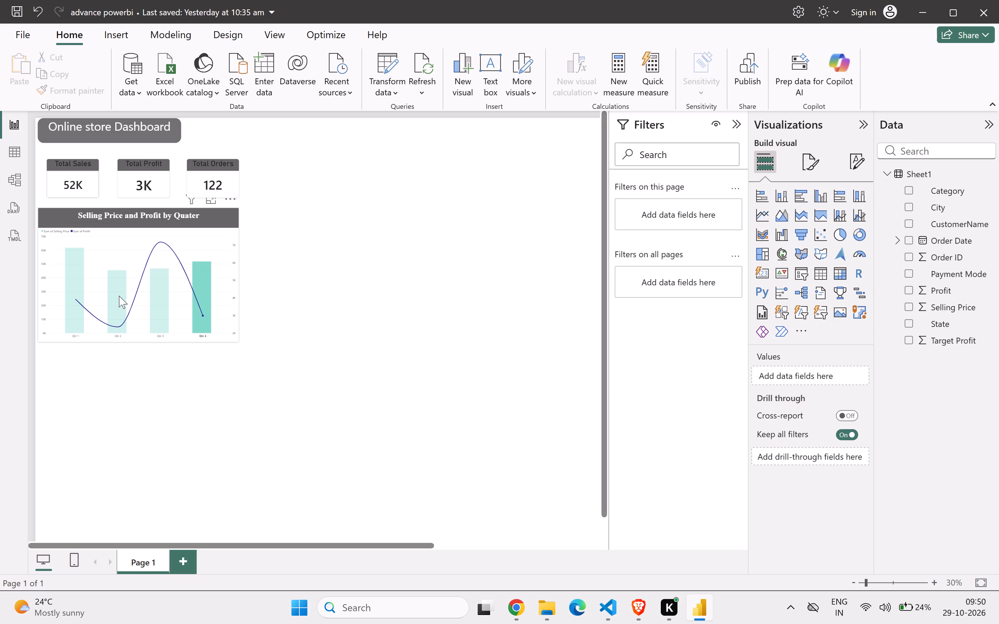
Clear the quarter highlighting in the Selling Price and Profit by Quater chart after selecting the Qtr 2 and Qtr 4 columns.
{"action": "left_click", "coordinate": [119, 296]}
{"action": "left_click", "coordinate": [337, 322]}
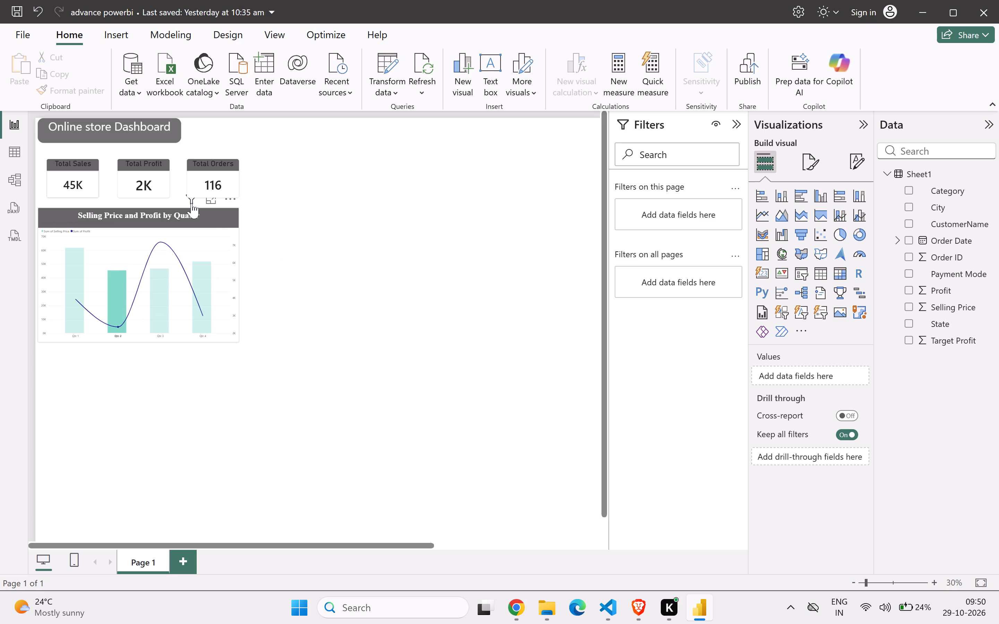
{"action": "double_click", "coordinate": [226, 219]}
{"action": "double_click", "coordinate": [226, 219]}
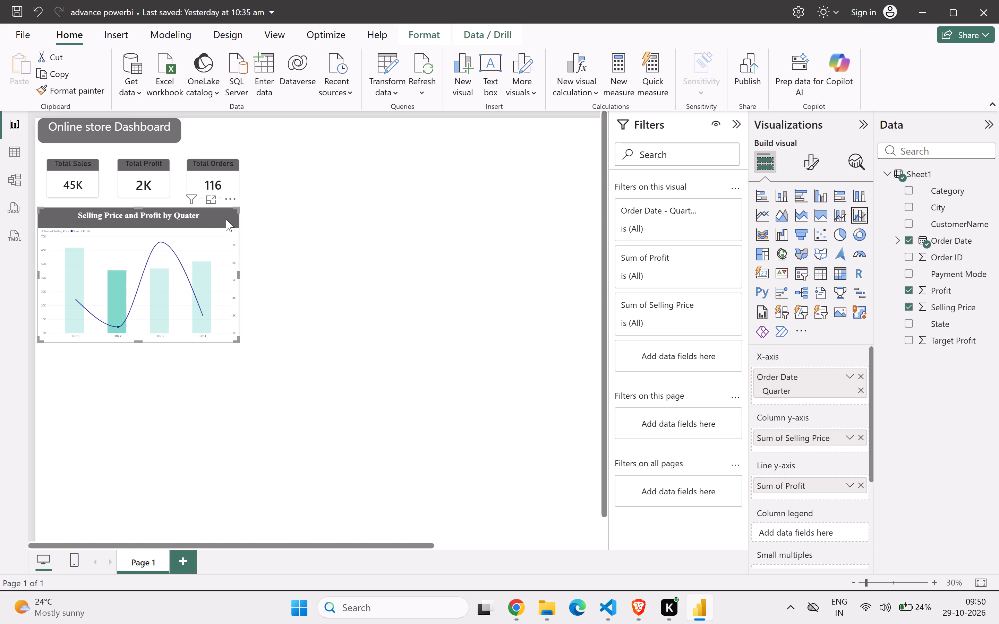
{"action": "left_click", "coordinate": [202, 297]}
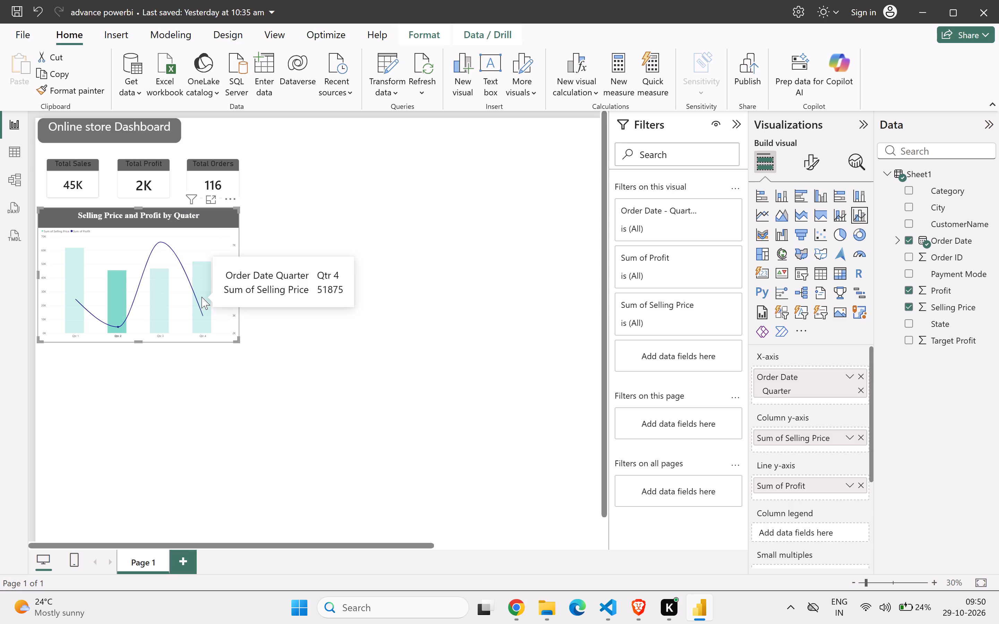
{"action": "double_click", "coordinate": [224, 237]}
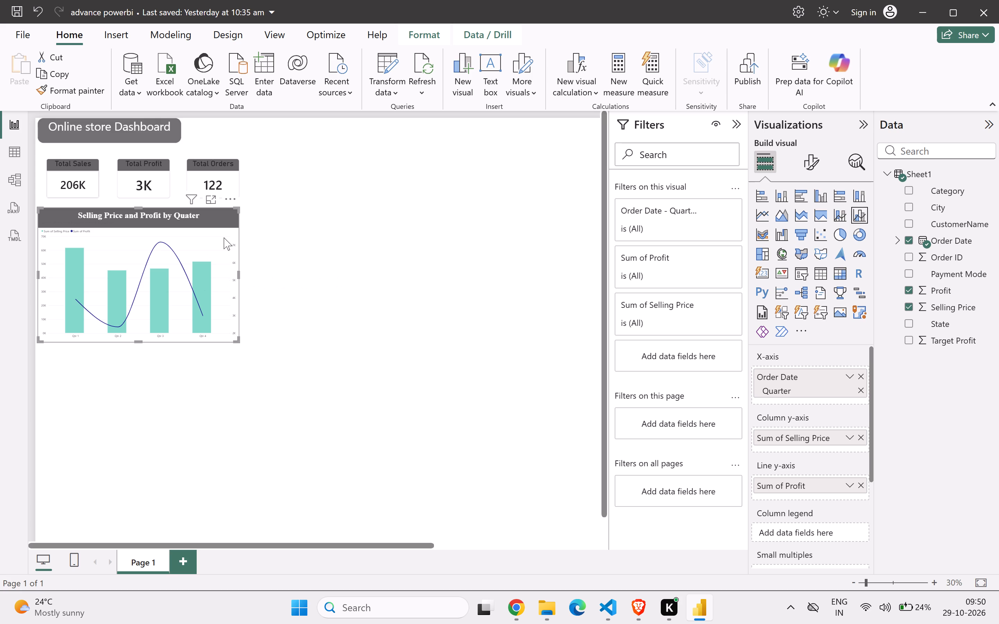
{"action": "left_click", "coordinate": [335, 314]}
{"action": "scroll", "coordinate": [335, 314], "scroll_direction": "up", "scroll_amount": 4}
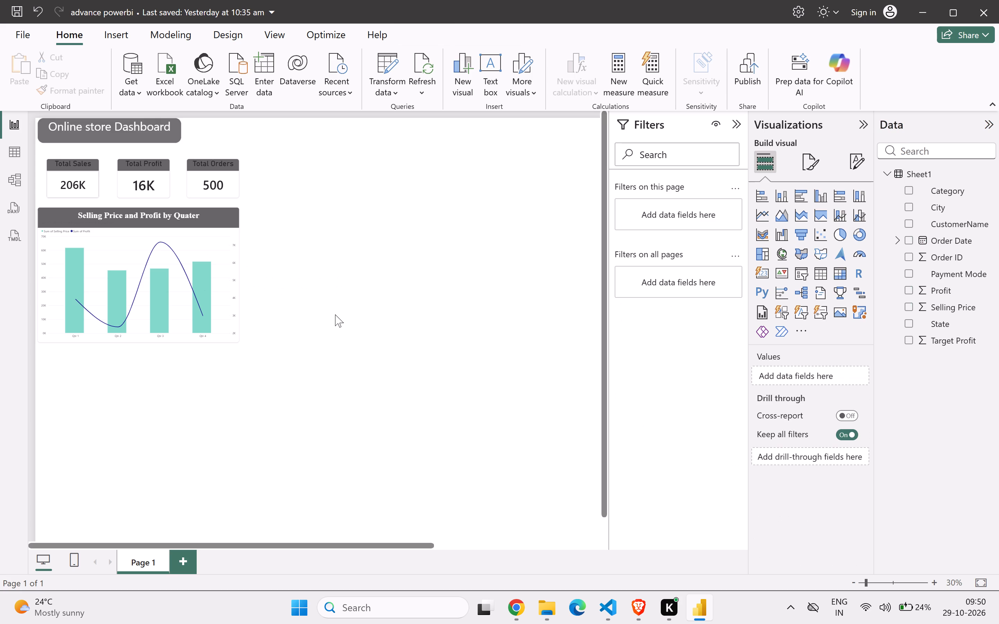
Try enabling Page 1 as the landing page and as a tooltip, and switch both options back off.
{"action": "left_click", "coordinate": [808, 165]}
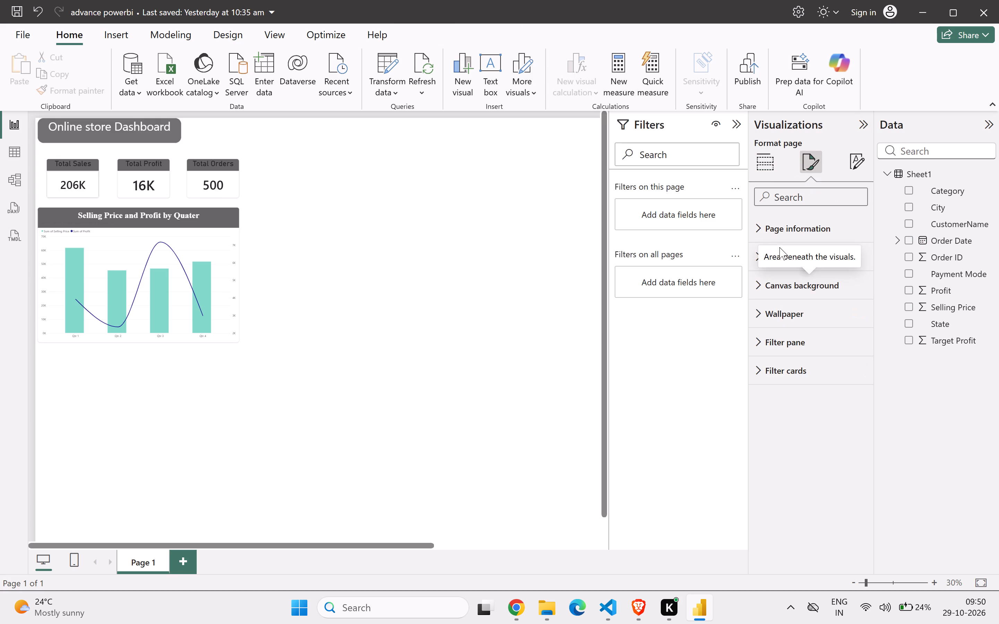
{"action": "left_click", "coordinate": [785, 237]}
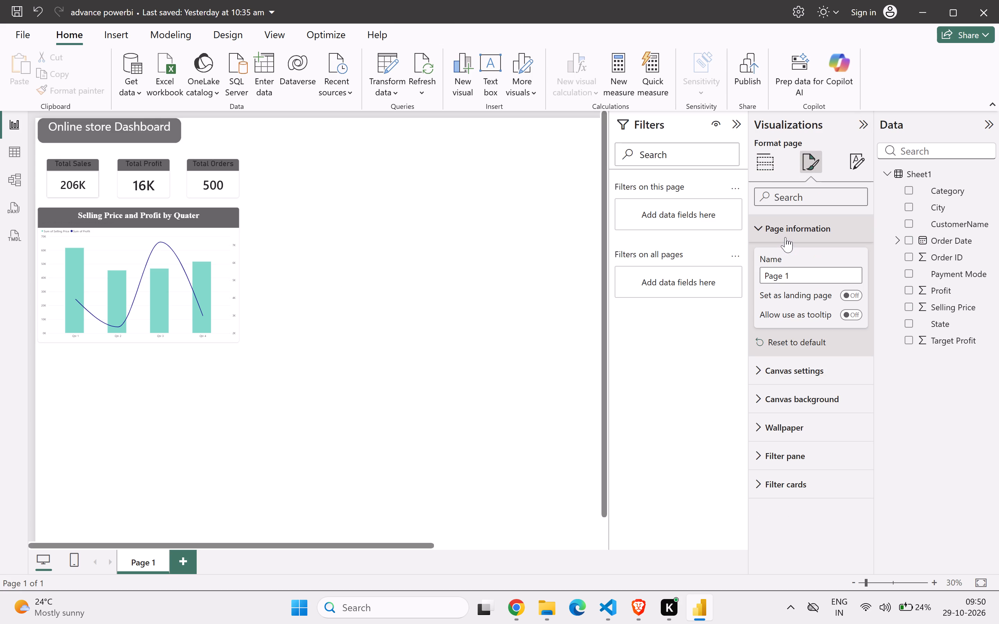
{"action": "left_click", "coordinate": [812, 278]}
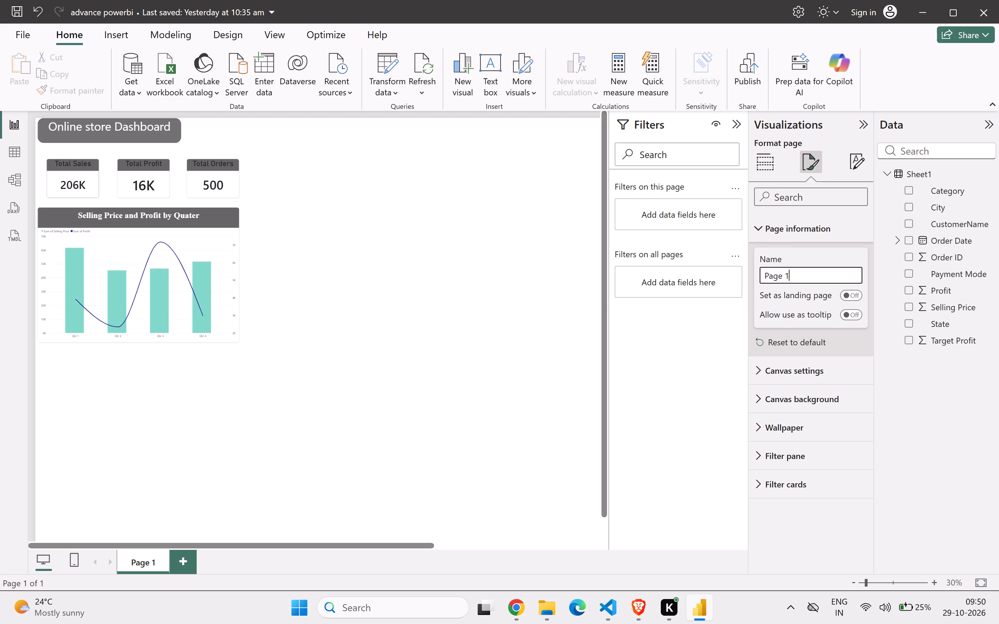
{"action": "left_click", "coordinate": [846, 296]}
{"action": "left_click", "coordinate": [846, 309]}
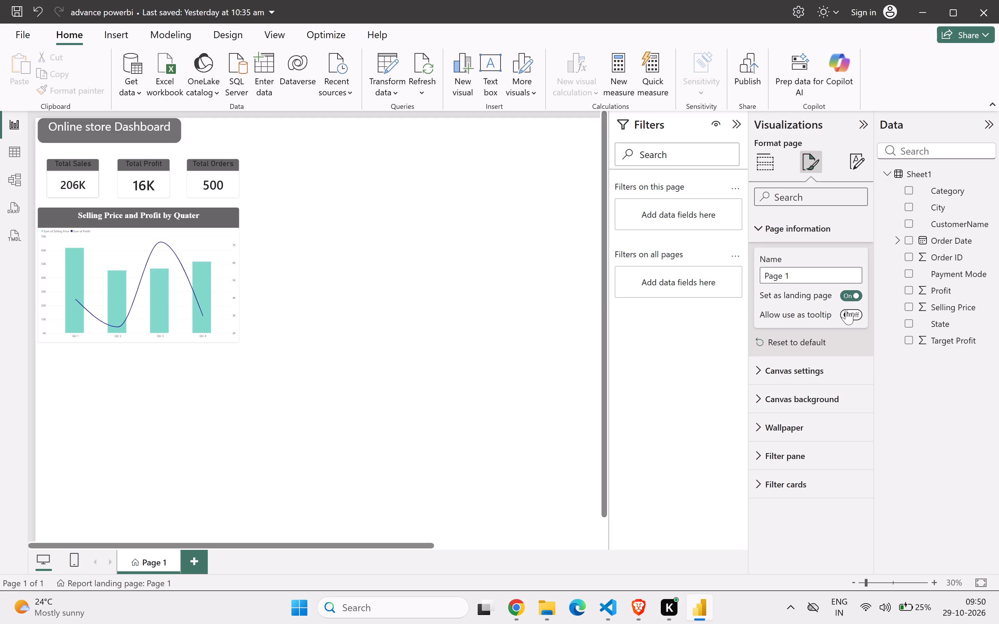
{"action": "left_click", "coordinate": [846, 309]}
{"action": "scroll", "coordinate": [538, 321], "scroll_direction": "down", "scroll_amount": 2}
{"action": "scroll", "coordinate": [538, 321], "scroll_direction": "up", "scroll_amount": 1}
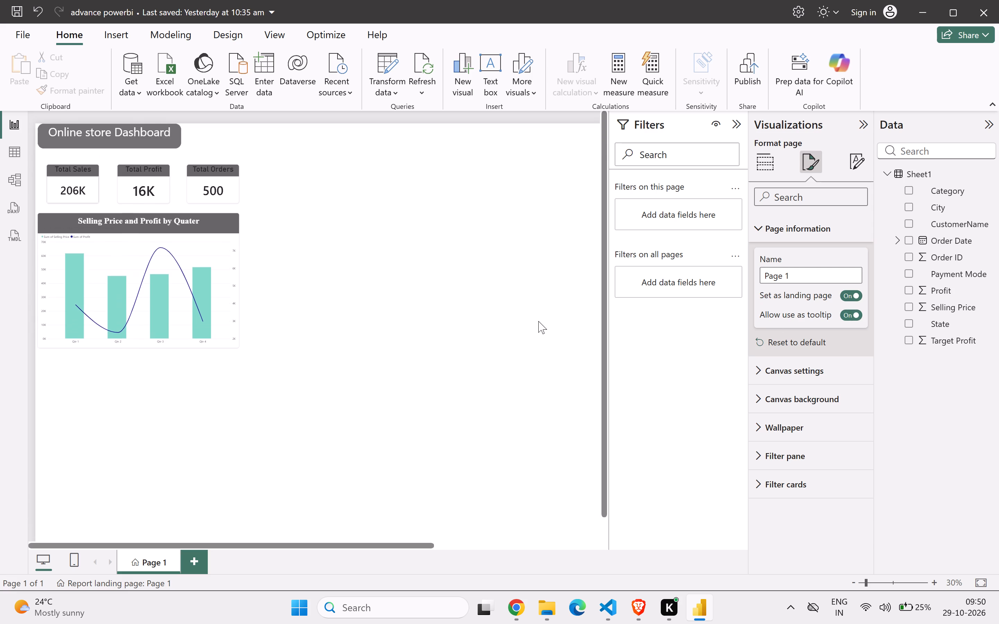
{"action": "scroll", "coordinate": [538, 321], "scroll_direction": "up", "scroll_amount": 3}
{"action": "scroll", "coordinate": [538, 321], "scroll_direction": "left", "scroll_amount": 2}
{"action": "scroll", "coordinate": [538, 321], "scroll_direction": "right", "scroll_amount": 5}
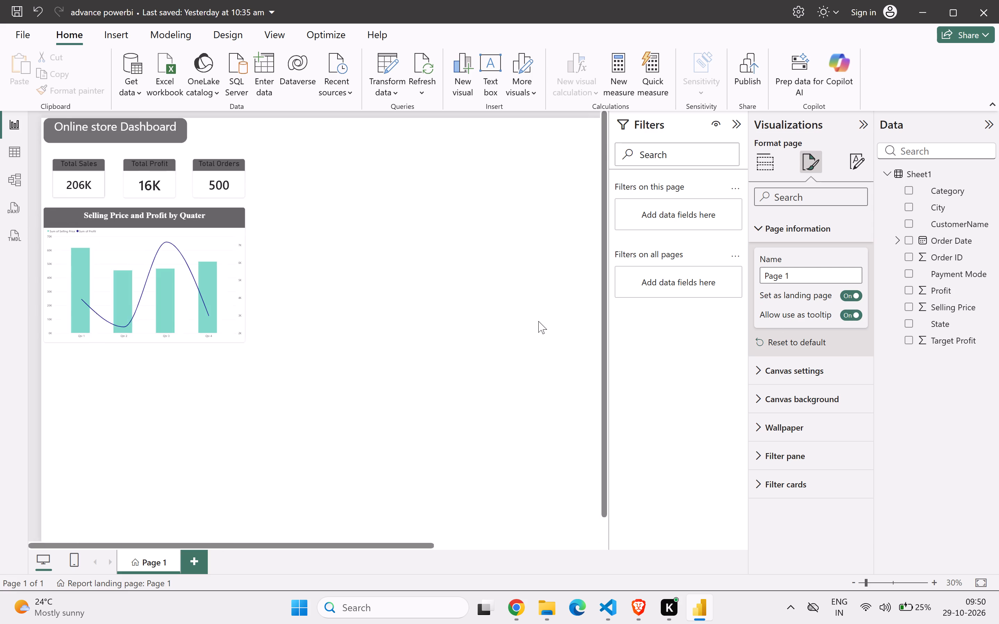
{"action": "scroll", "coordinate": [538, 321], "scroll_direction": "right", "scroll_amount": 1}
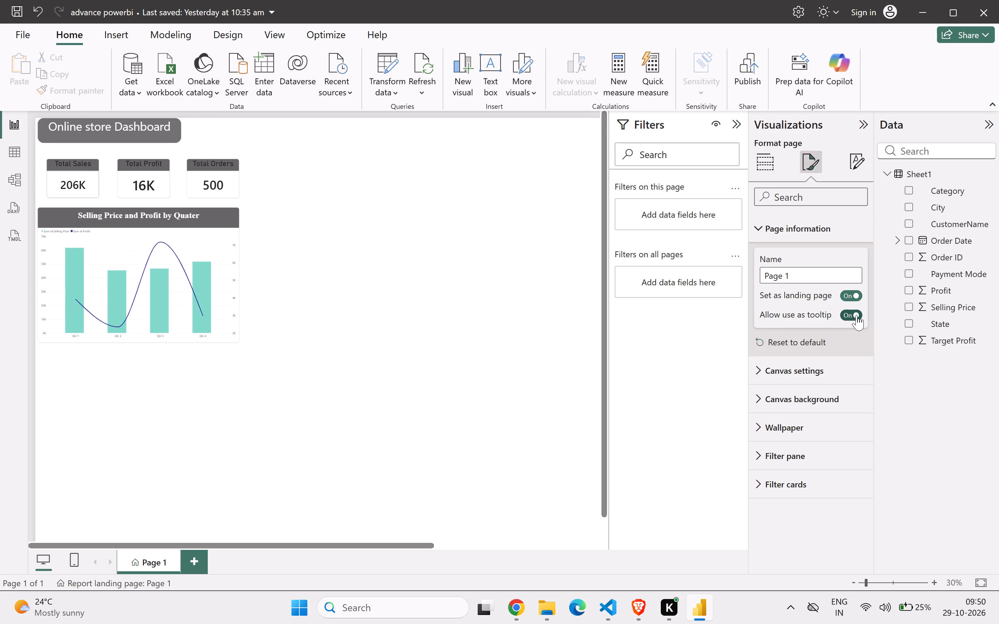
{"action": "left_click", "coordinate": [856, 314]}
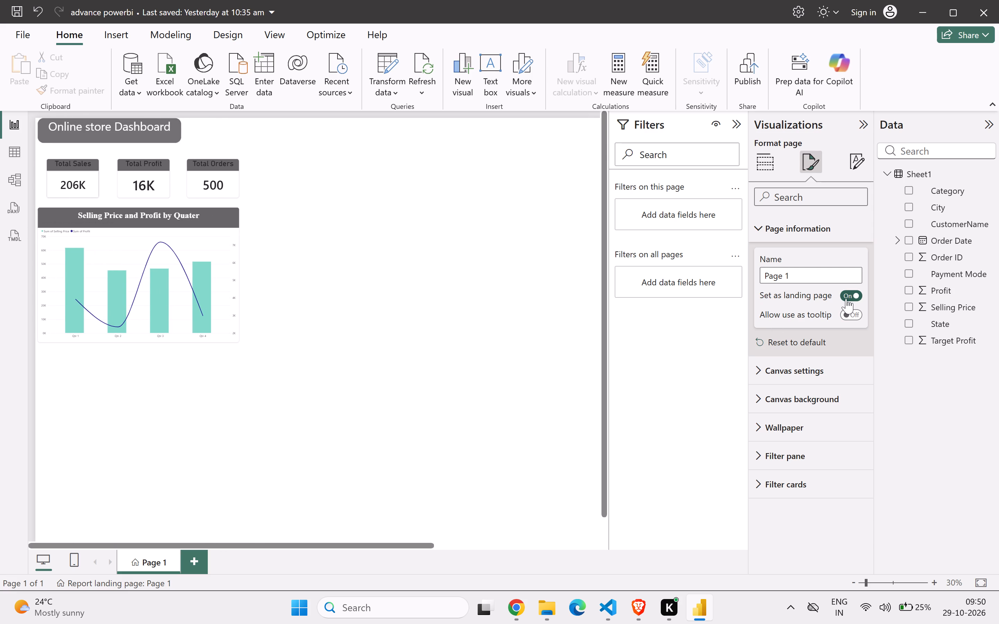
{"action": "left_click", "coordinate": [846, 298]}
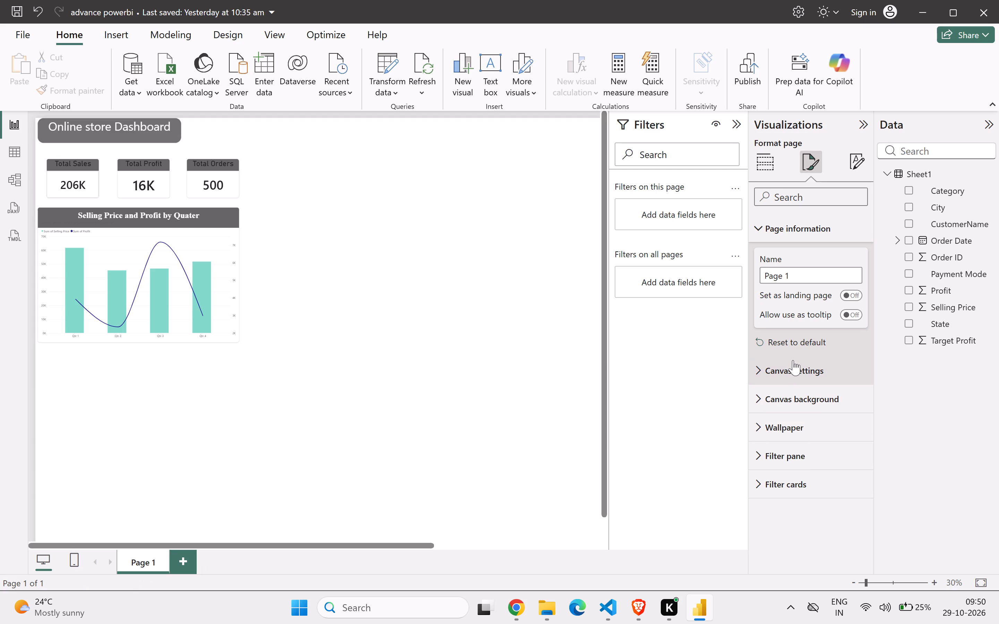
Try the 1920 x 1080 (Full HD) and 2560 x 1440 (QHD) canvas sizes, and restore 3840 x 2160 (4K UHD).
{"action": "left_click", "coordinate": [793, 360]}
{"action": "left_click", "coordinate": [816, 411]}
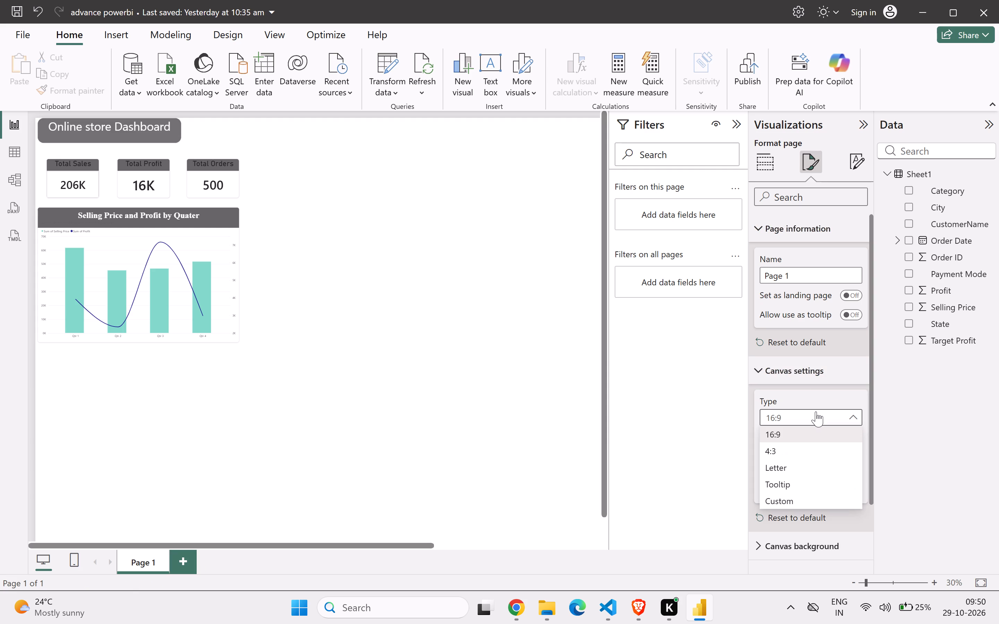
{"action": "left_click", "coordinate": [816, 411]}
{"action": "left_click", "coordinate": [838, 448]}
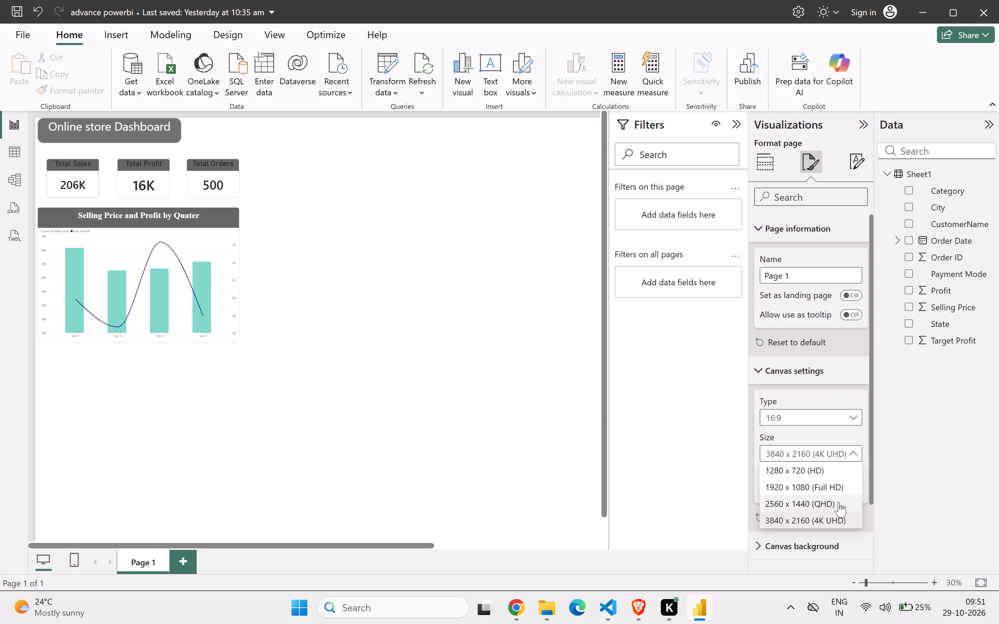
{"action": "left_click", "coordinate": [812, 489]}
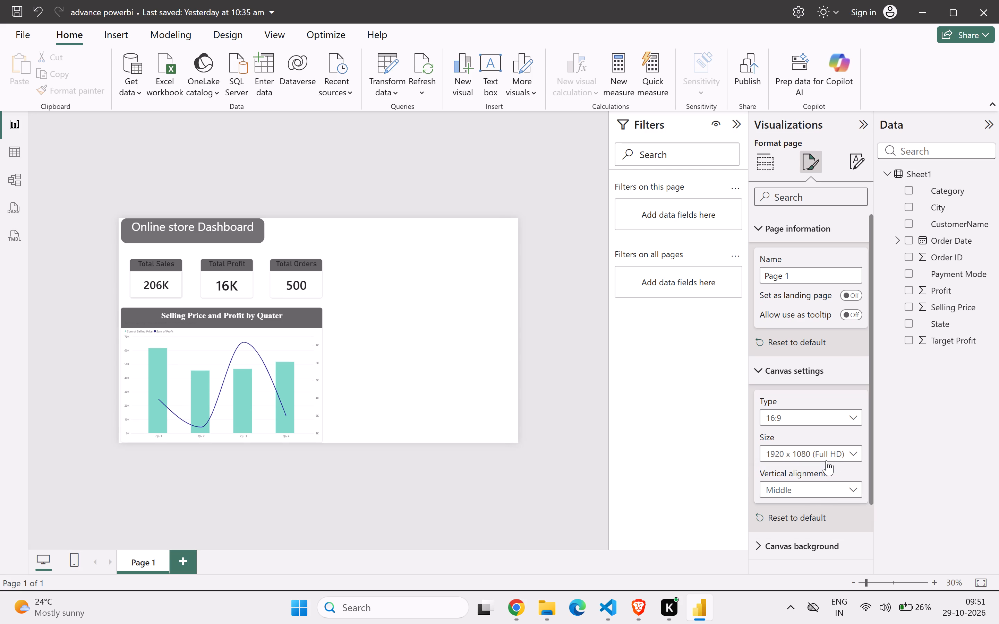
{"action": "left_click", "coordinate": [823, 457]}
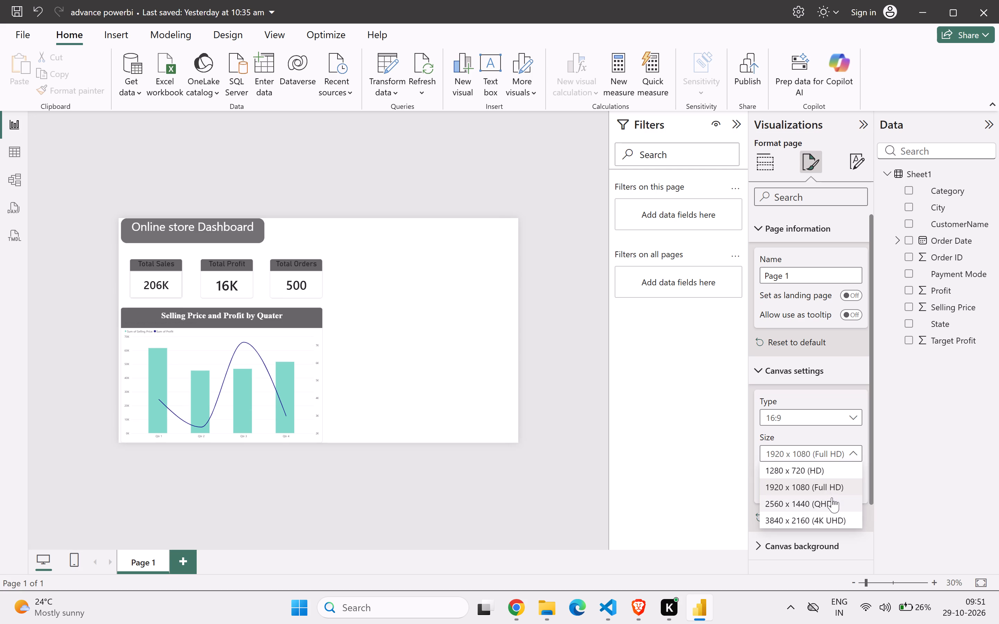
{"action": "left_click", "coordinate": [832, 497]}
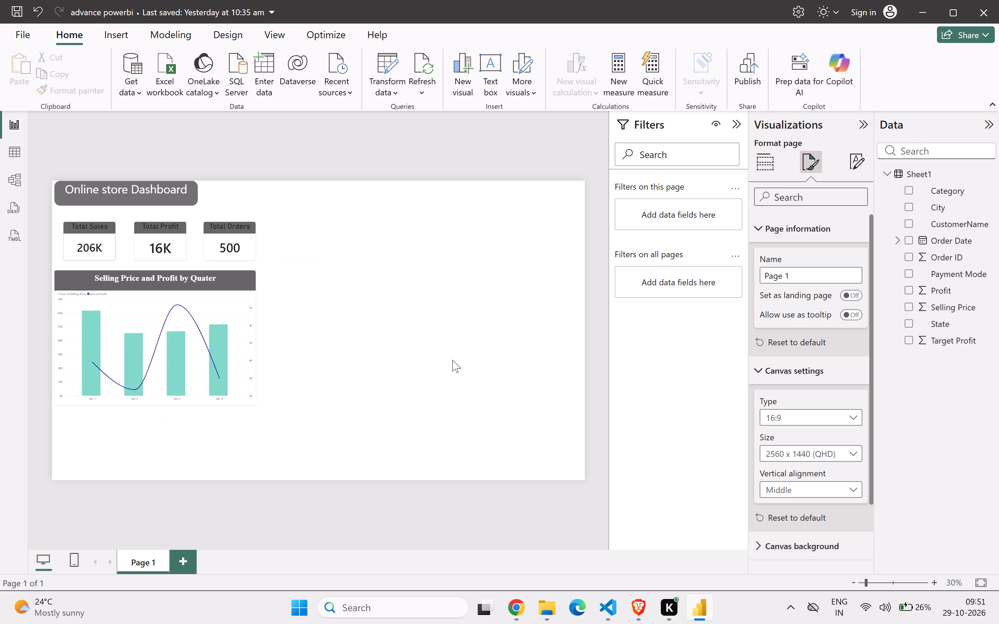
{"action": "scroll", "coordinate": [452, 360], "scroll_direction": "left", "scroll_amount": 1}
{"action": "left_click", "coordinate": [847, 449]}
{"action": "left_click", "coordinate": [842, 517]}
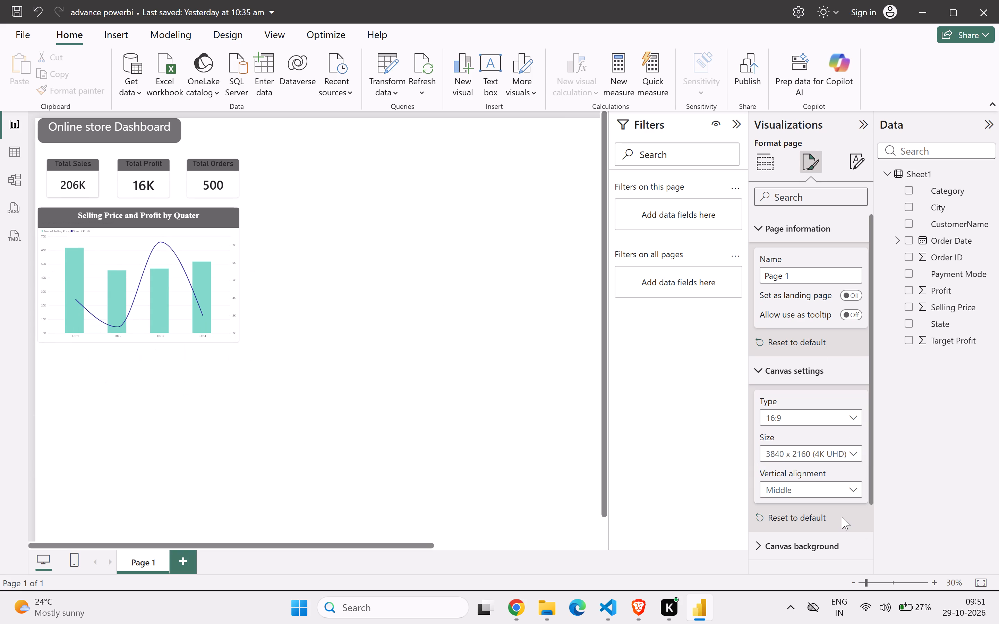
Expand the canvas background settings and set the page's wallpaper color to white.
{"action": "scroll", "coordinate": [624, 450], "scroll_direction": "down", "scroll_amount": 3}
{"action": "scroll", "coordinate": [896, 466], "scroll_direction": "down", "scroll_amount": 2}
{"action": "scroll", "coordinate": [838, 473], "scroll_direction": "down", "scroll_amount": 3}
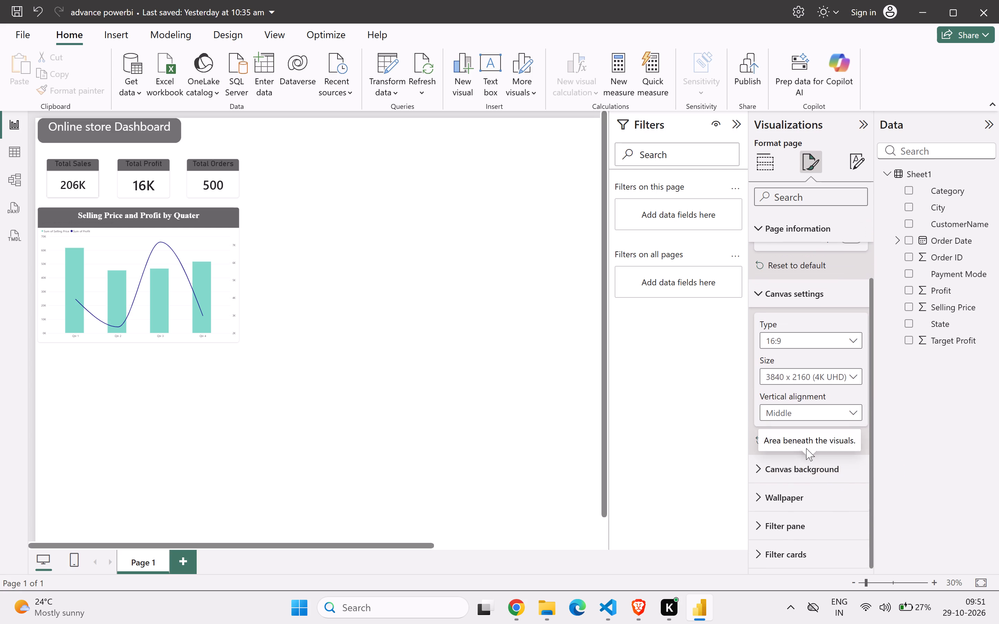
{"action": "left_click", "coordinate": [820, 469]}
{"action": "scroll", "coordinate": [810, 534], "scroll_direction": "down", "scroll_amount": 1}
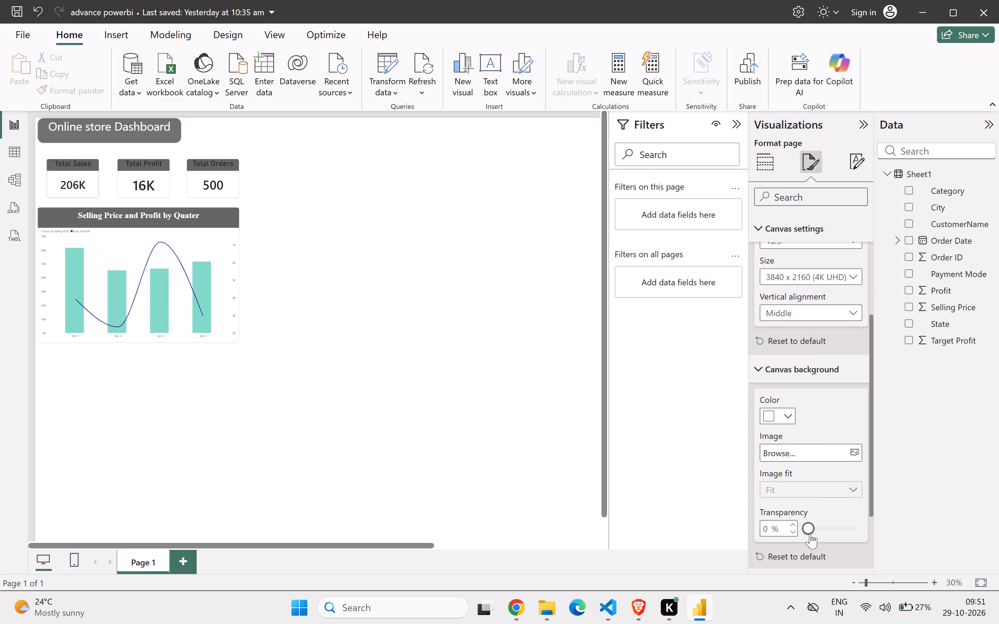
{"action": "scroll", "coordinate": [810, 534], "scroll_direction": "down", "scroll_amount": 1}
{"action": "left_click_drag", "start_coordinate": [815, 518], "coordinate": [774, 527]}
{"action": "scroll", "coordinate": [774, 515], "scroll_direction": "down", "scroll_amount": 3}
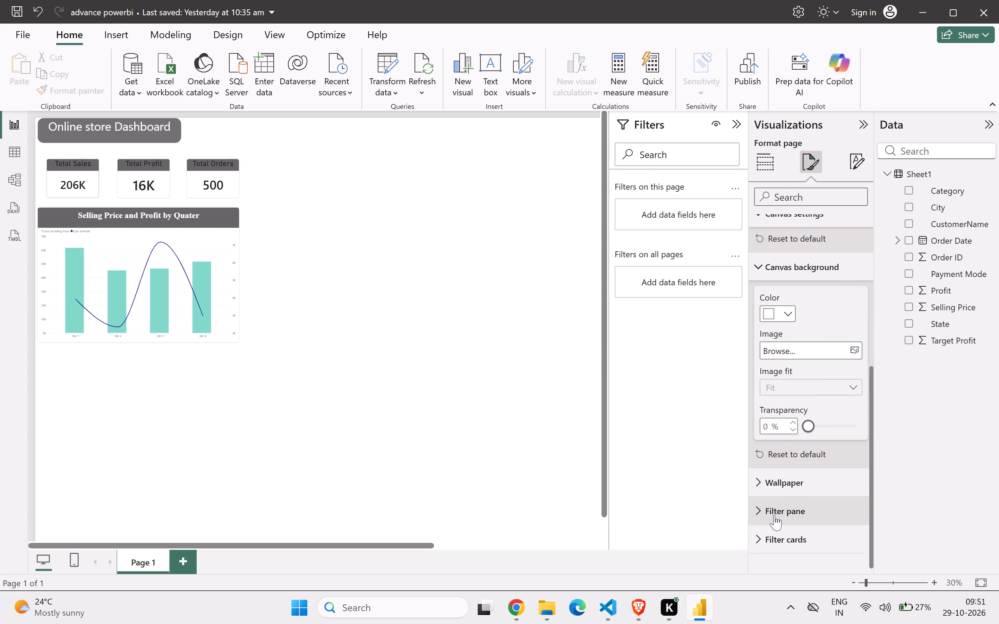
{"action": "scroll", "coordinate": [464, 383], "scroll_direction": "up", "scroll_amount": 3}
{"action": "scroll", "coordinate": [464, 383], "scroll_direction": "down", "scroll_amount": 2}
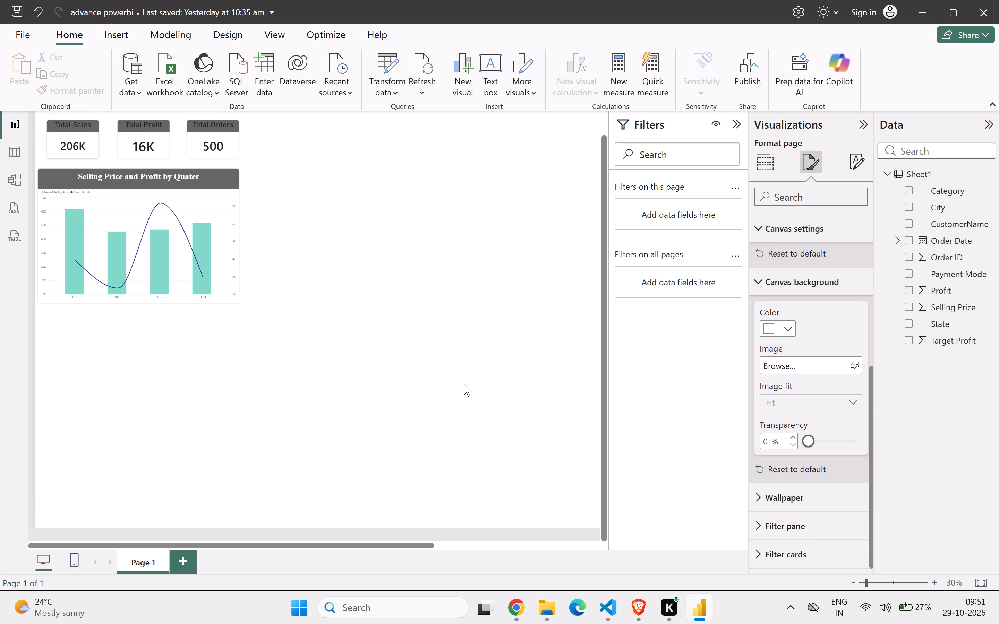
{"action": "scroll", "coordinate": [464, 383], "scroll_direction": "up", "scroll_amount": 1}
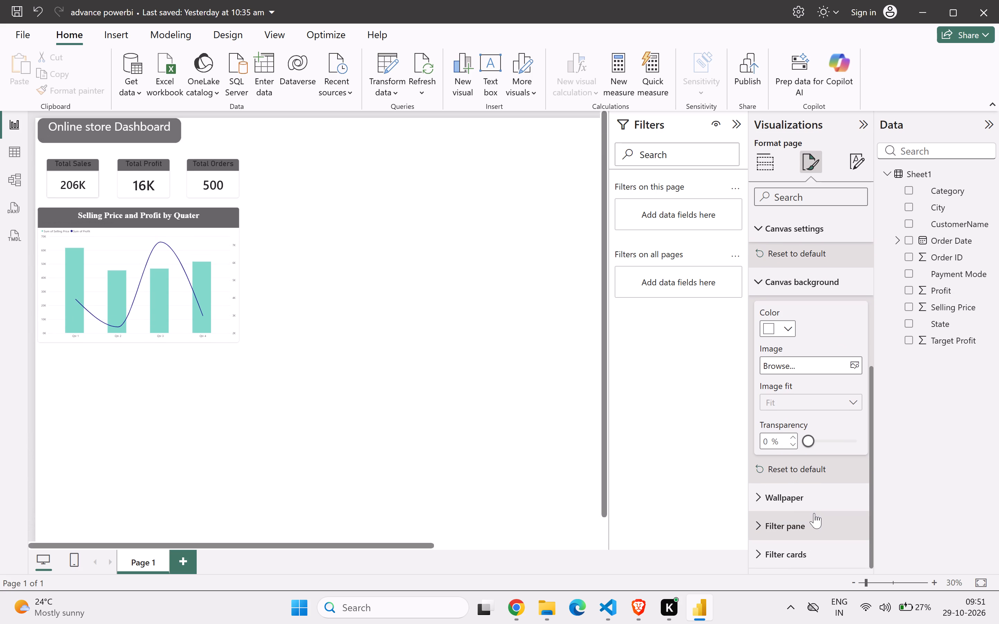
{"action": "left_click", "coordinate": [789, 496]}
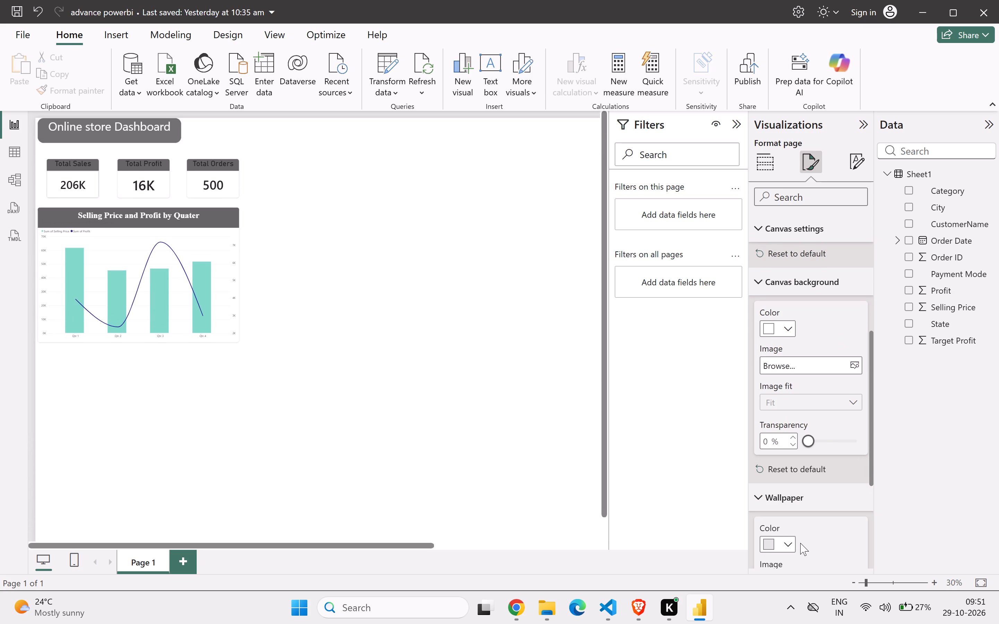
{"action": "left_click", "coordinate": [786, 543]}
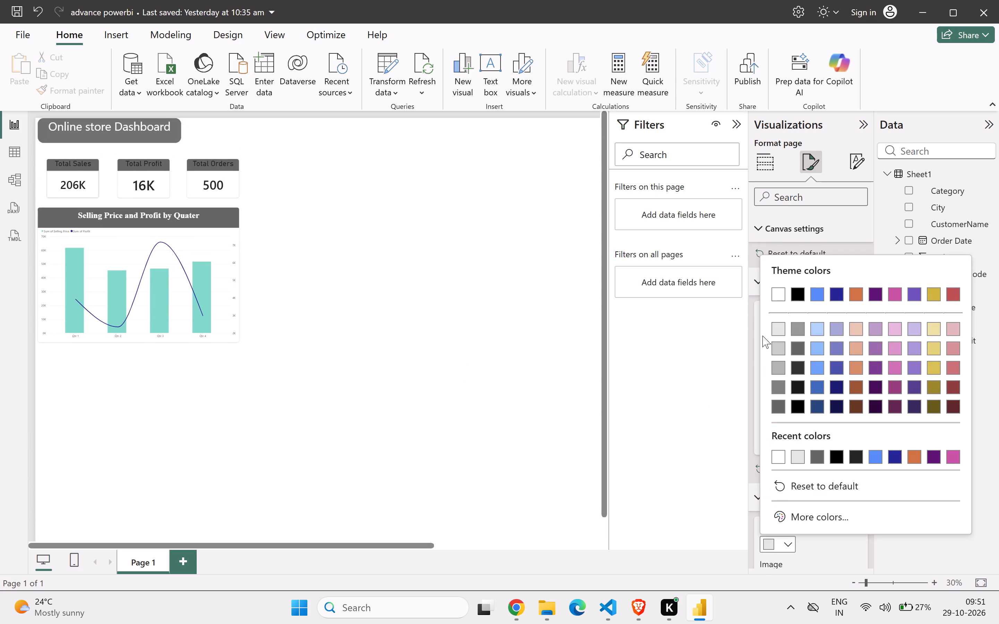
{"action": "left_click", "coordinate": [774, 296]}
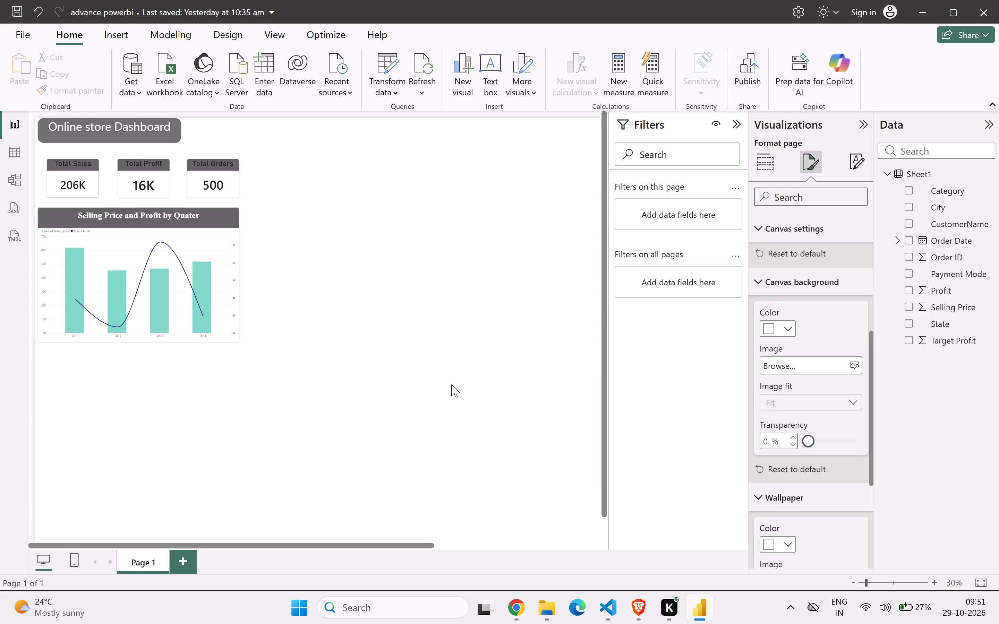
Set the canvas background transparency to 100%.
{"action": "scroll", "coordinate": [451, 384], "scroll_direction": "down", "scroll_amount": 4}
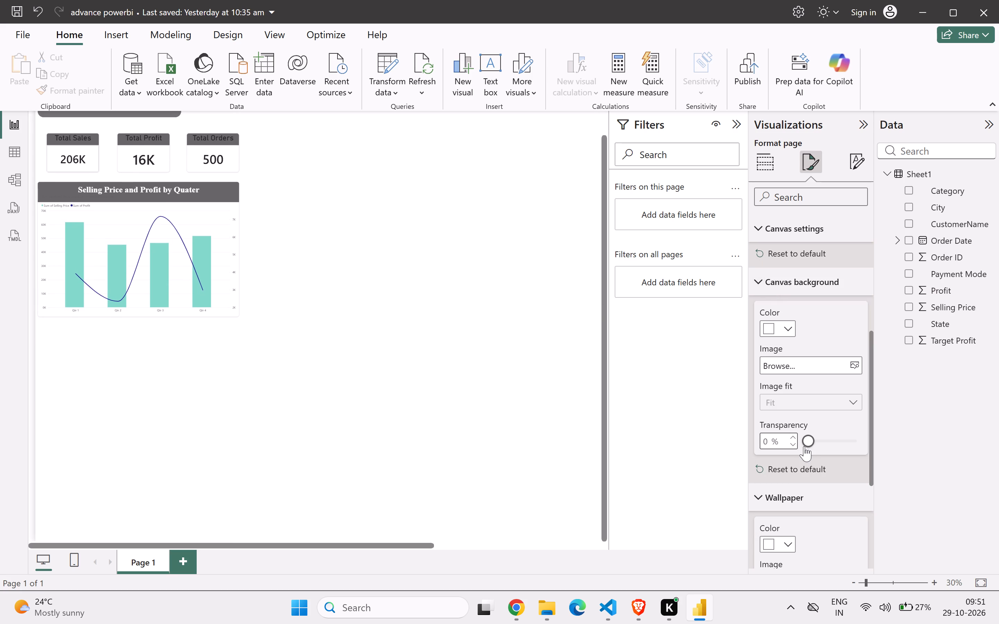
{"action": "left_click_drag", "start_coordinate": [814, 429], "coordinate": [810, 443]}
{"action": "left_click_drag", "start_coordinate": [810, 443], "coordinate": [910, 433]}
{"action": "scroll", "coordinate": [513, 352], "scroll_direction": "up", "scroll_amount": 3}
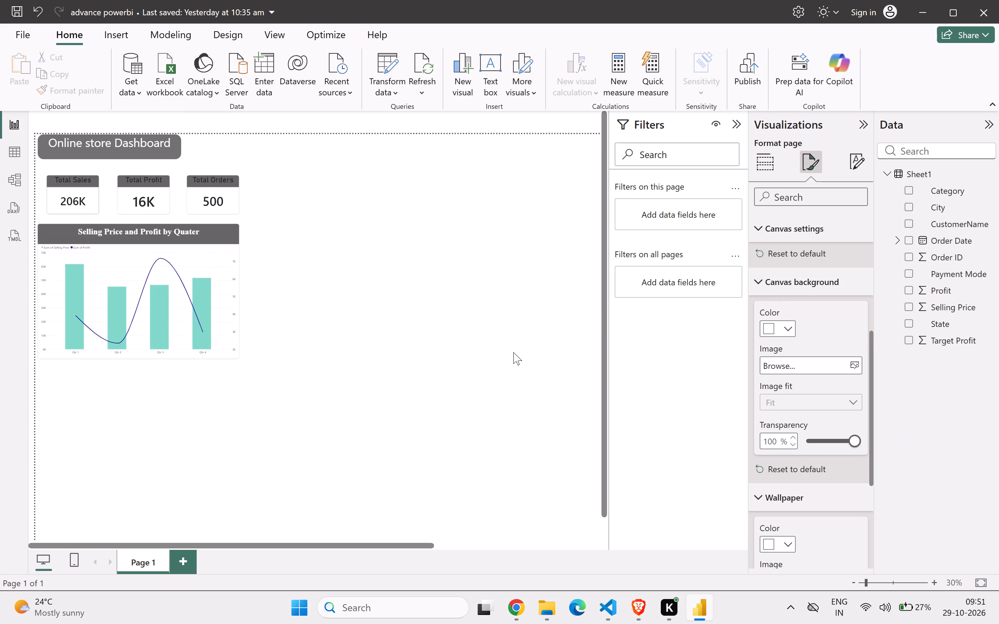
{"action": "scroll", "coordinate": [513, 352], "scroll_direction": "up", "scroll_amount": 2}
{"action": "left_click", "coordinate": [513, 352]}
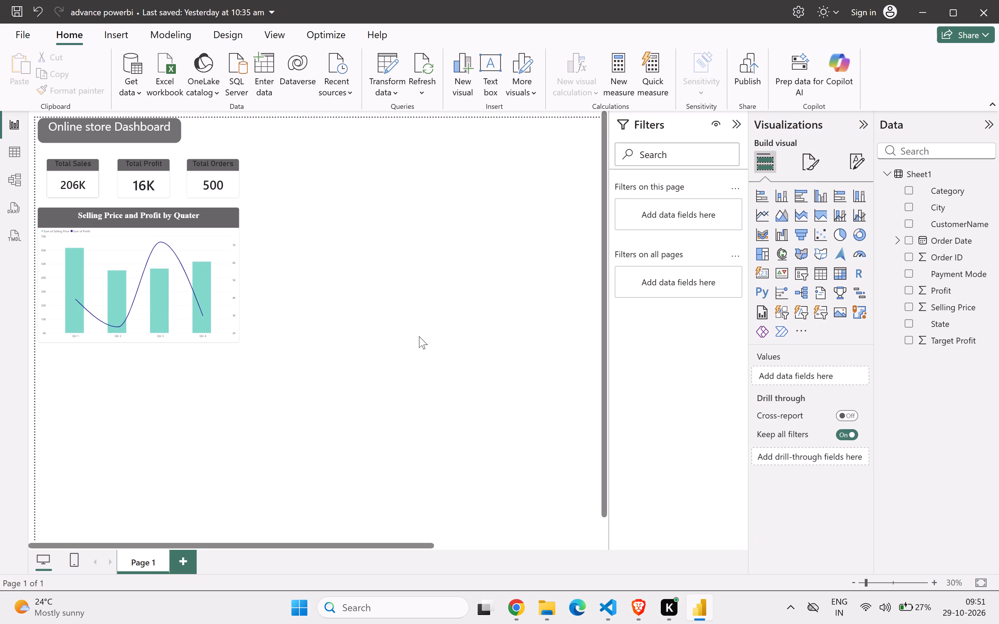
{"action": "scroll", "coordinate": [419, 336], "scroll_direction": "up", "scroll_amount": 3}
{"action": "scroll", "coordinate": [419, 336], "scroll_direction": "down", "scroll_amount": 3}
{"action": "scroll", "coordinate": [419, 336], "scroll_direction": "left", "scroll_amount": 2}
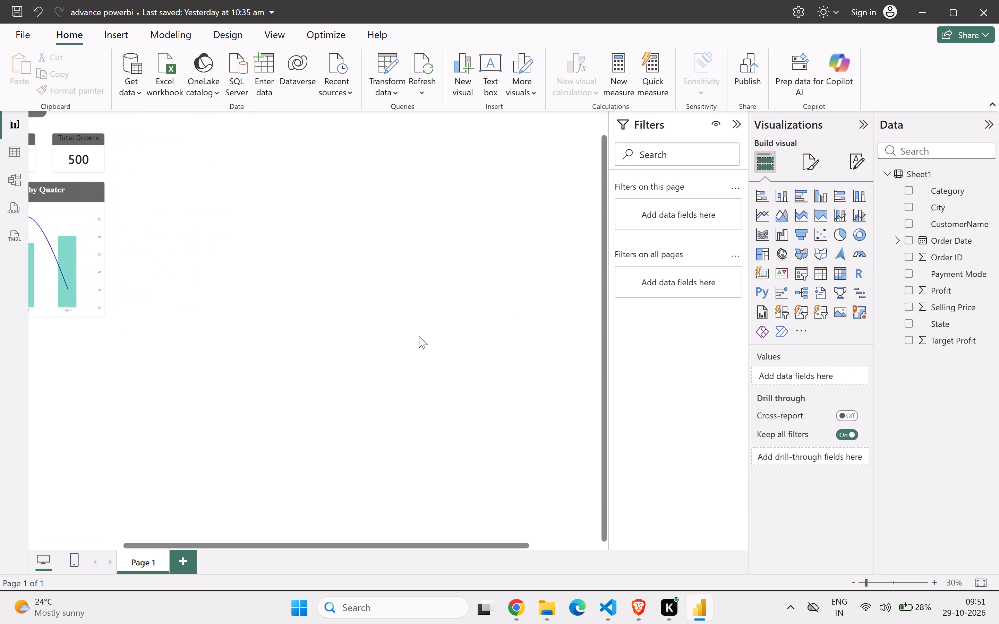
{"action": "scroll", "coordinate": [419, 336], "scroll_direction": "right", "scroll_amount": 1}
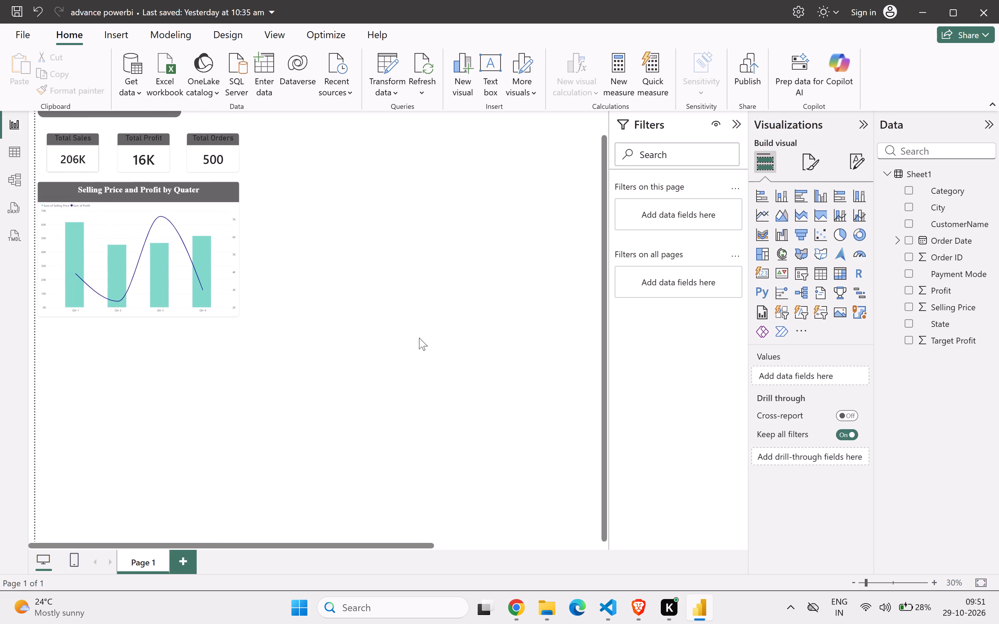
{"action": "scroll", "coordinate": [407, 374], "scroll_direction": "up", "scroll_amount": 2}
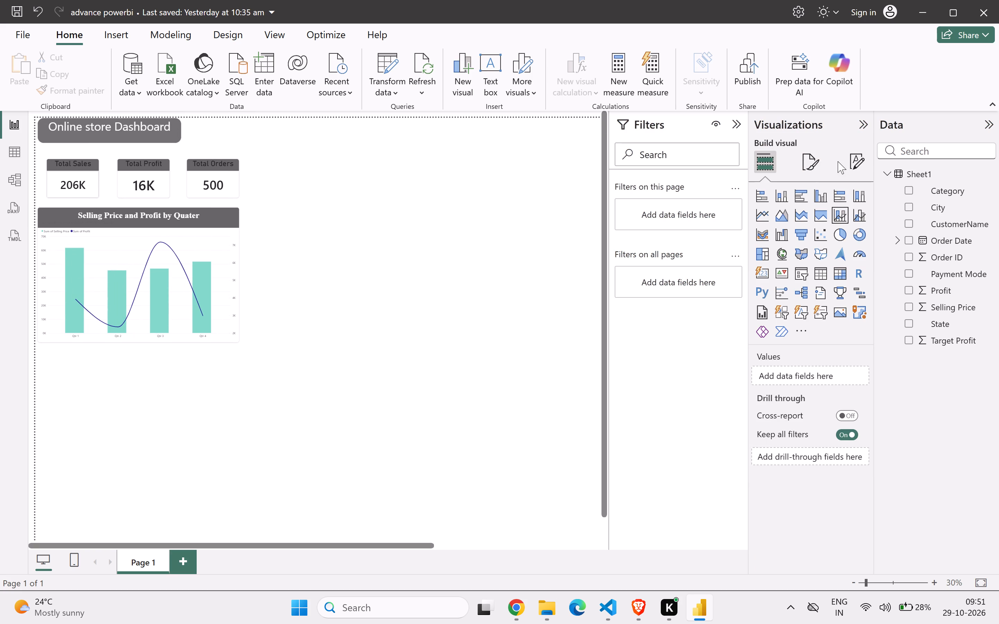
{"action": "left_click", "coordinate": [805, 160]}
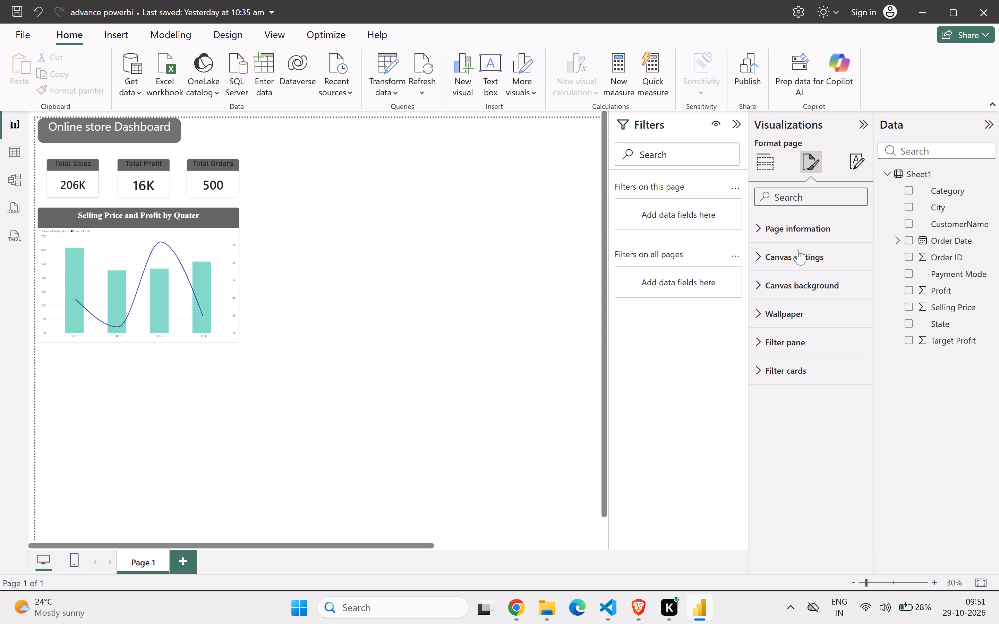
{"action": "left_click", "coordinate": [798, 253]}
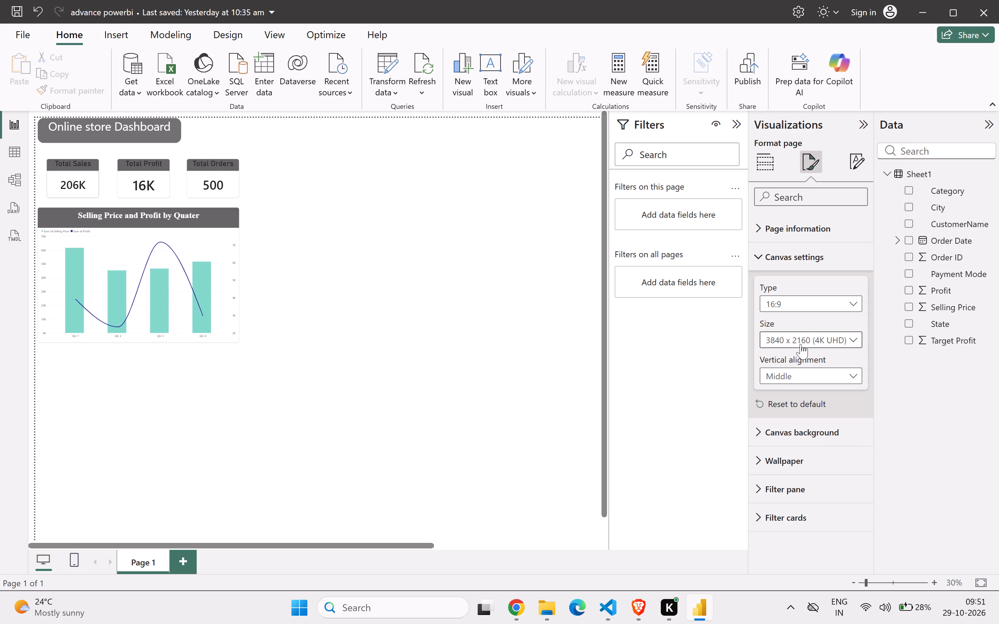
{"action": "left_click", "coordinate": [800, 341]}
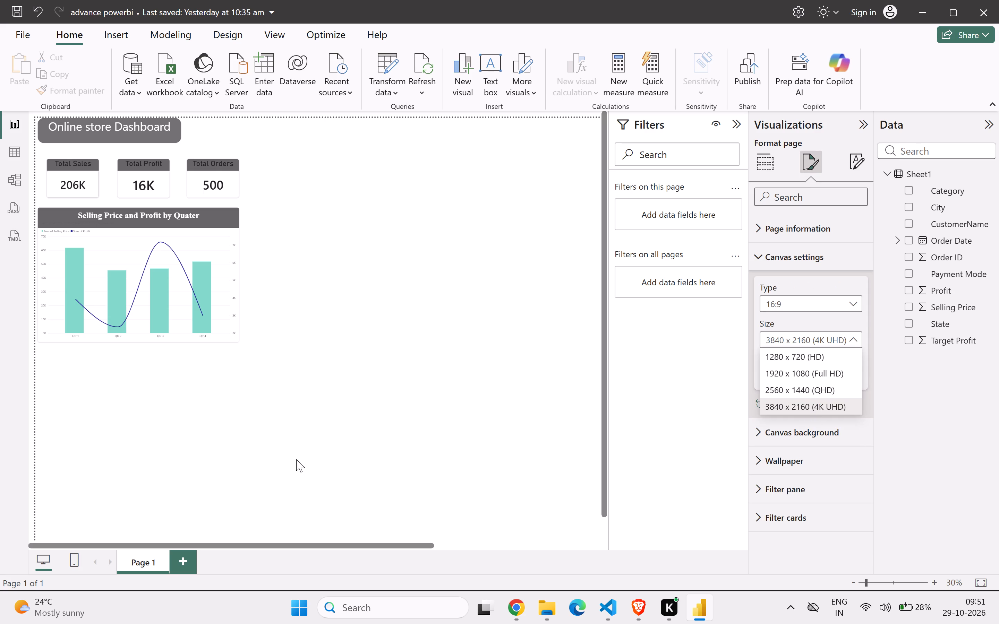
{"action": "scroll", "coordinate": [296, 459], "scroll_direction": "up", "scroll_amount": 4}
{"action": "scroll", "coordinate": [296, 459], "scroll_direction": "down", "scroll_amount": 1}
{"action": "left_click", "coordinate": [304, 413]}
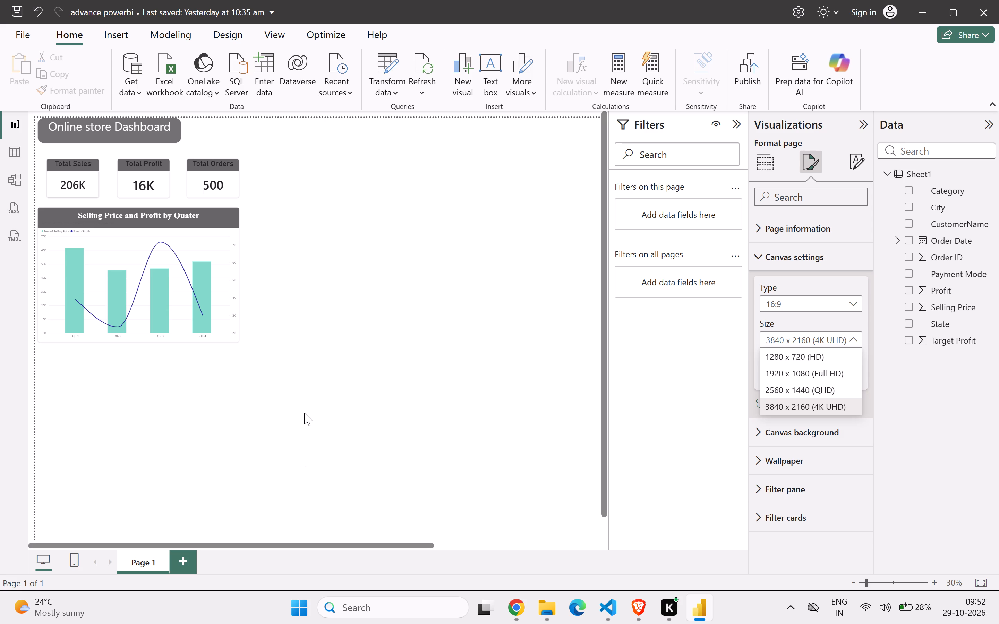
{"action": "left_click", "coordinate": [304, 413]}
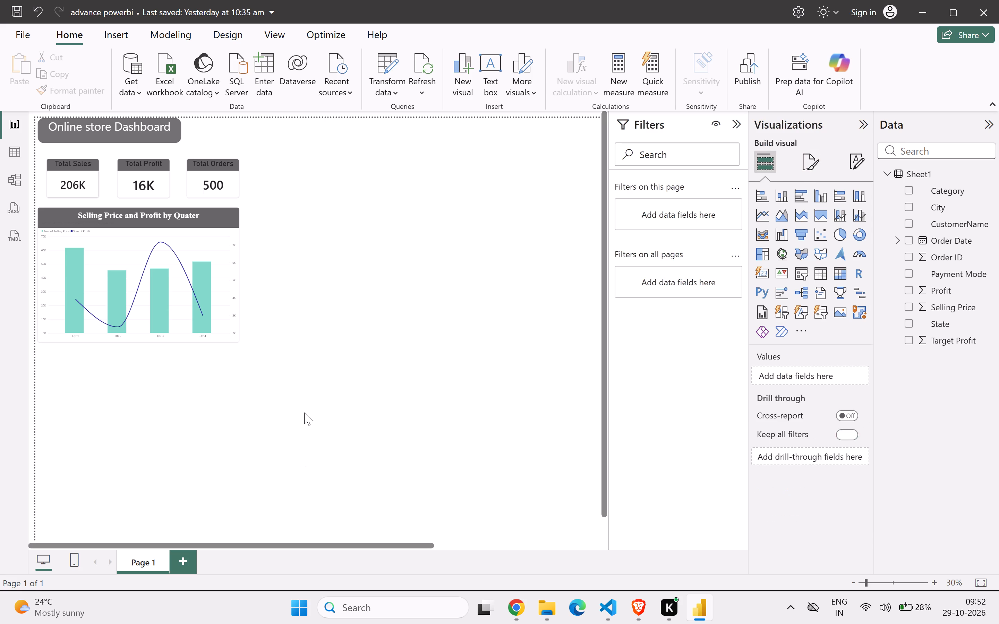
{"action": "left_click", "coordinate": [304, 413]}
Examine the dashboard page's extent and the placement of the title, the KPI cards and the quarterly chart.
{"action": "scroll", "coordinate": [470, 298], "scroll_direction": "left", "scroll_amount": 2}
{"action": "scroll", "coordinate": [470, 298], "scroll_direction": "right", "scroll_amount": 1}
{"action": "scroll", "coordinate": [470, 298], "scroll_direction": "left", "scroll_amount": 2}
{"action": "scroll", "coordinate": [470, 298], "scroll_direction": "right", "scroll_amount": 1}
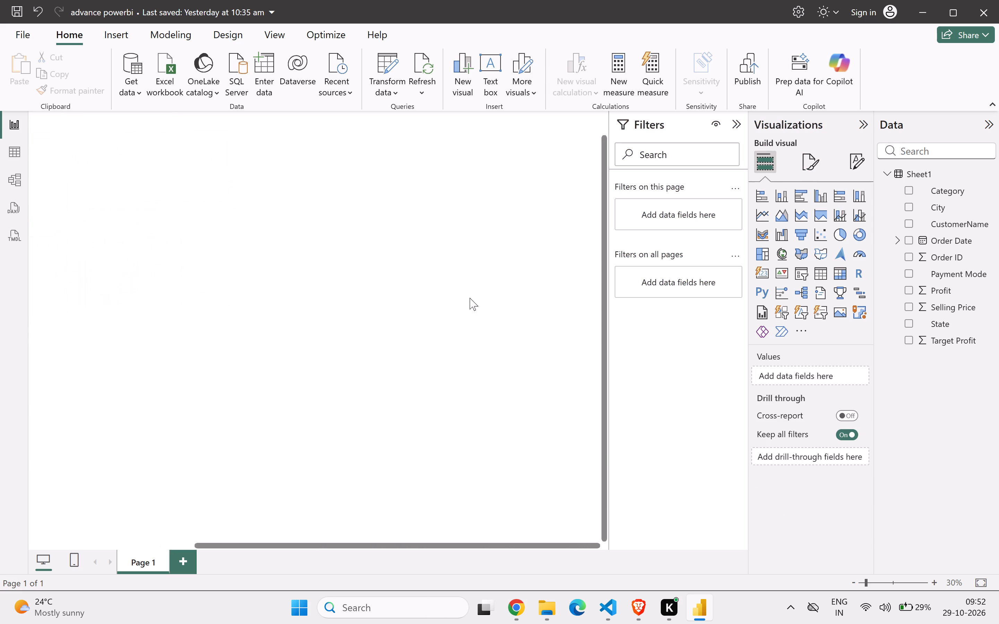
{"action": "scroll", "coordinate": [470, 298], "scroll_direction": "right", "scroll_amount": 4}
{"action": "scroll", "coordinate": [470, 298], "scroll_direction": "up", "scroll_amount": 3}
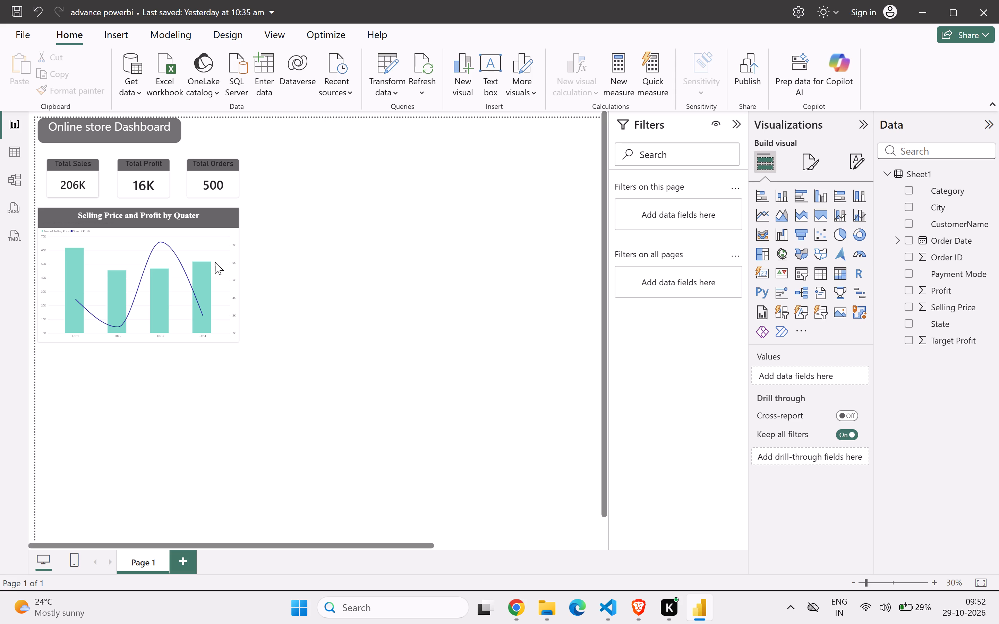
{"action": "left_click", "coordinate": [206, 249]}
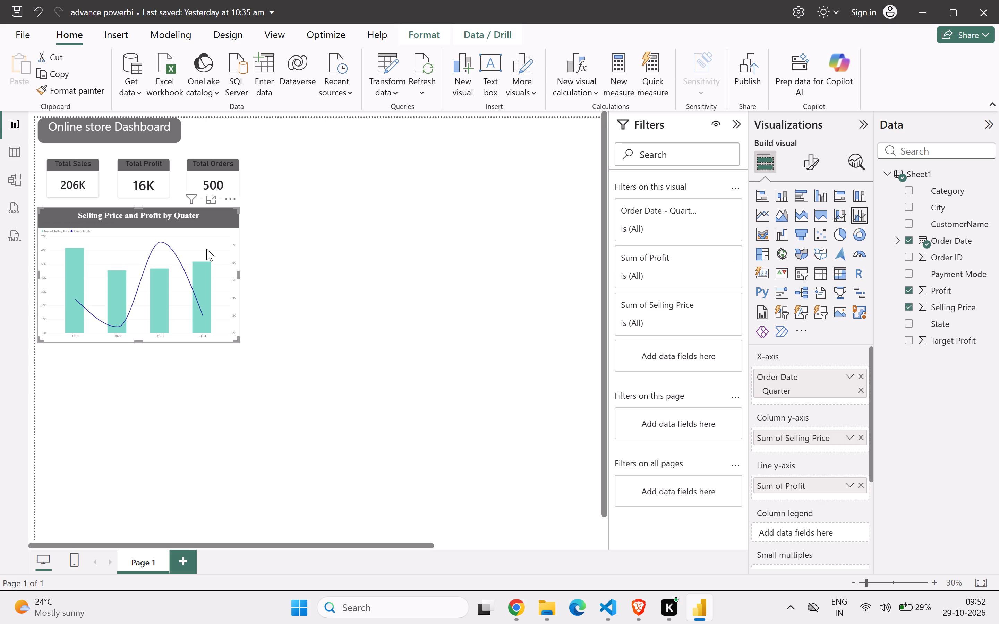
{"action": "left_click", "coordinate": [206, 249]}
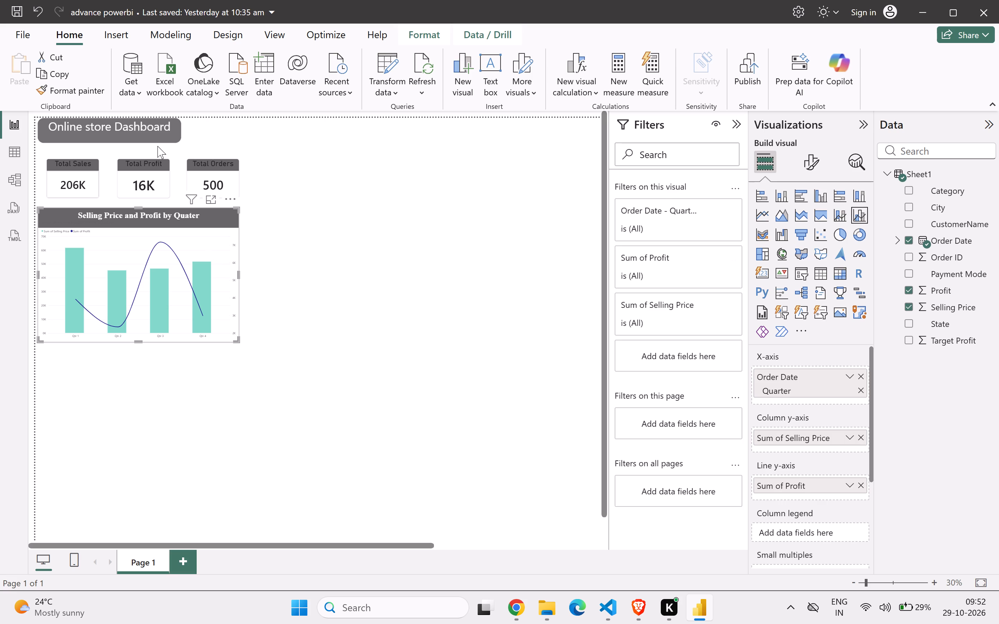
{"action": "left_click", "coordinate": [159, 181]}
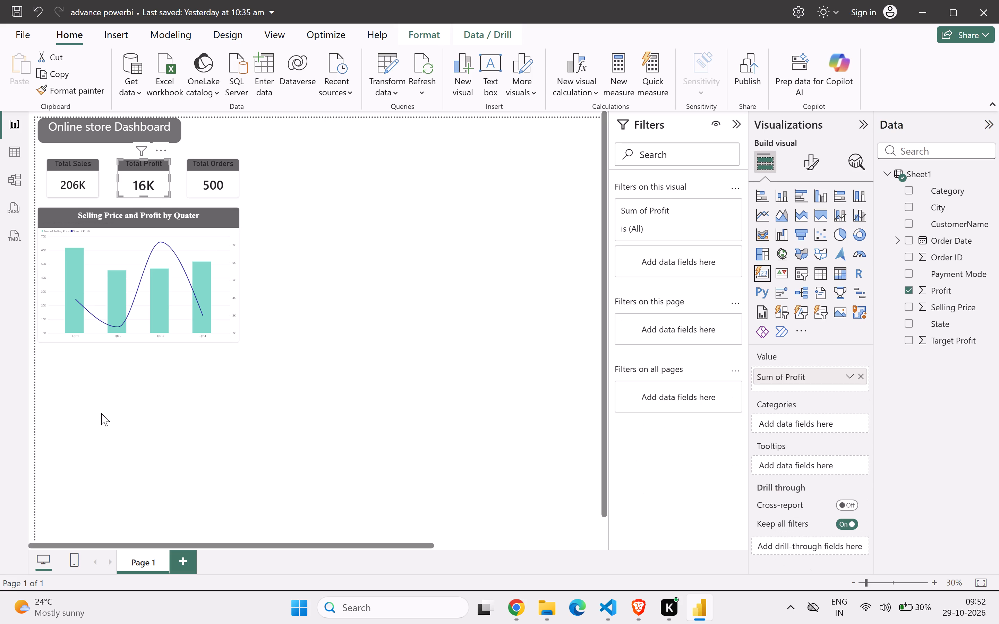
{"action": "scroll", "coordinate": [84, 453], "scroll_direction": "down", "scroll_amount": 7}
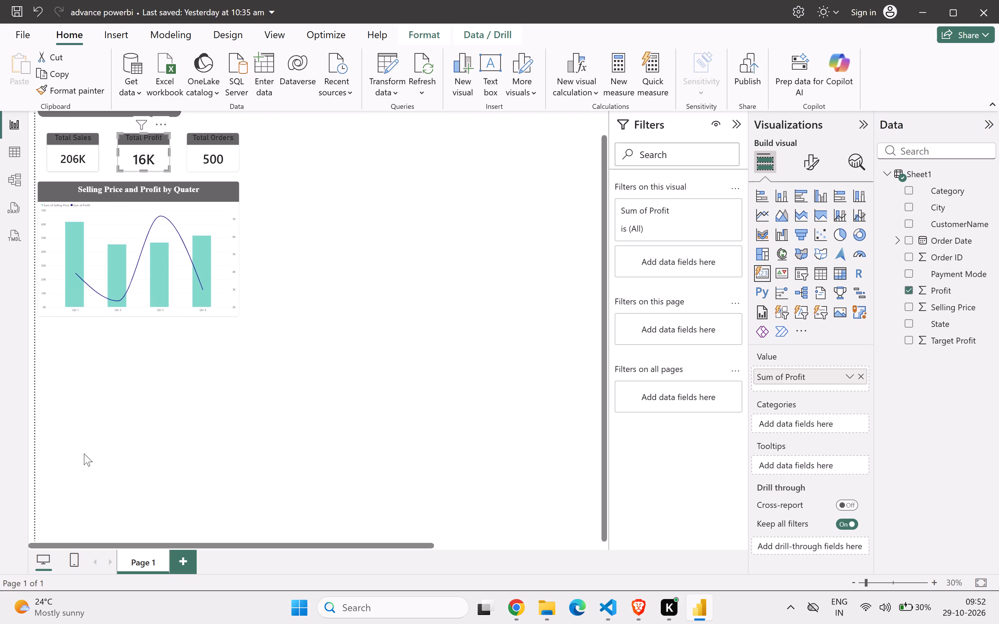
{"action": "scroll", "coordinate": [53, 419], "scroll_direction": "up", "scroll_amount": 3}
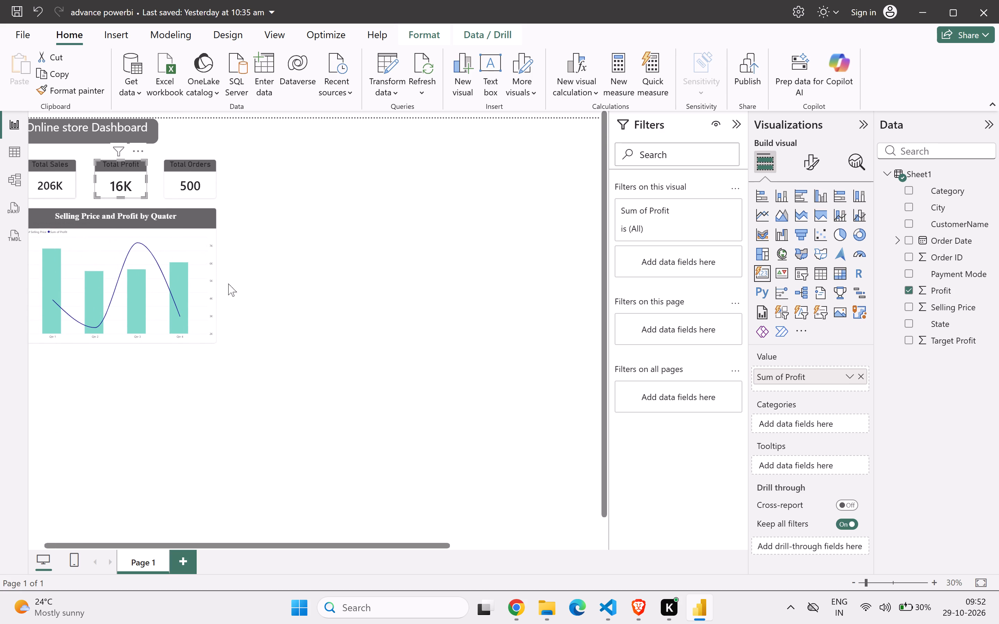
{"action": "left_click", "coordinate": [220, 114]}
{"action": "left_click", "coordinate": [220, 114]}
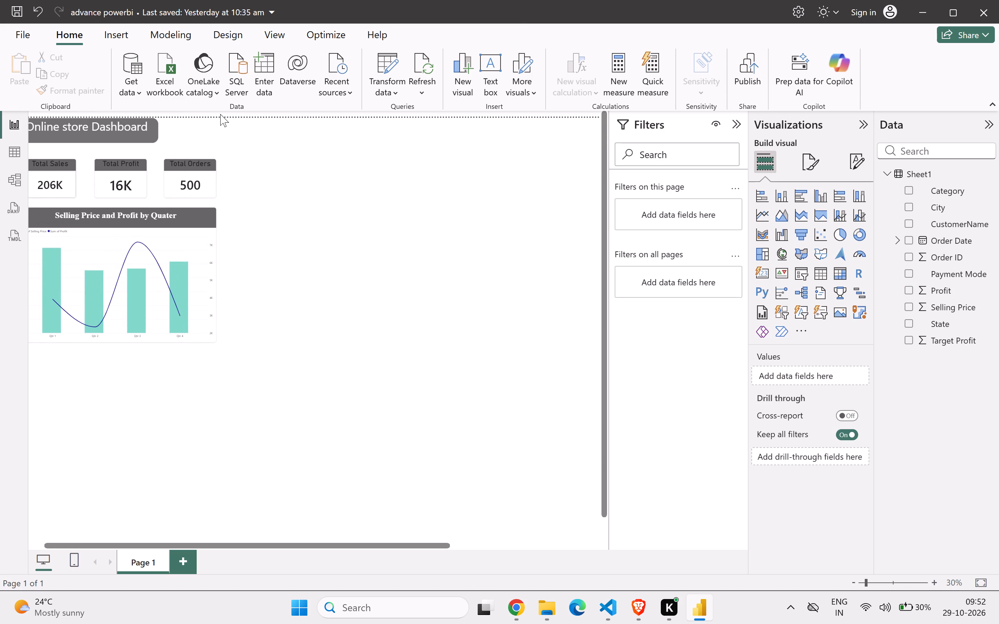
{"action": "scroll", "coordinate": [307, 186], "scroll_direction": "right", "scroll_amount": 2}
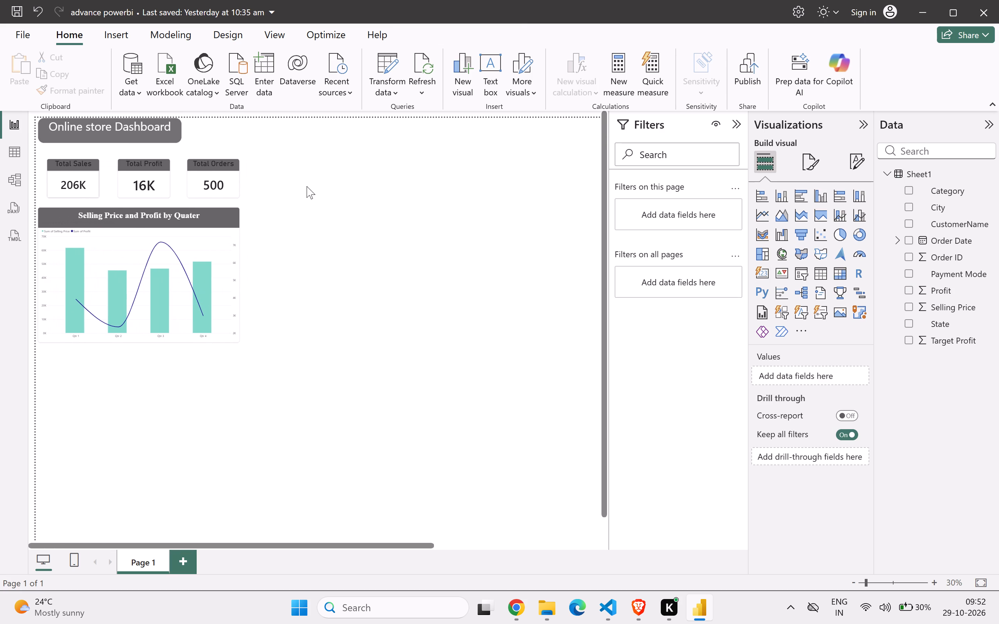
{"action": "scroll", "coordinate": [307, 186], "scroll_direction": "up", "scroll_amount": 1}
Try canvas background transparencies of 29%, 100%, 55% and 47%, and set the transparency to 0%.
{"action": "left_click", "coordinate": [808, 161]}
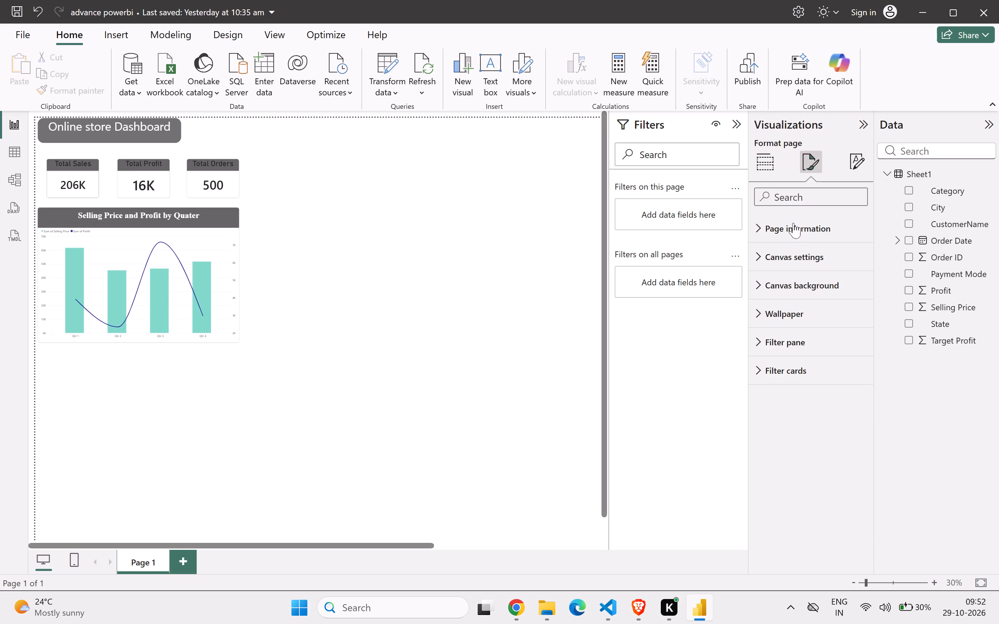
{"action": "left_click", "coordinate": [792, 250]}
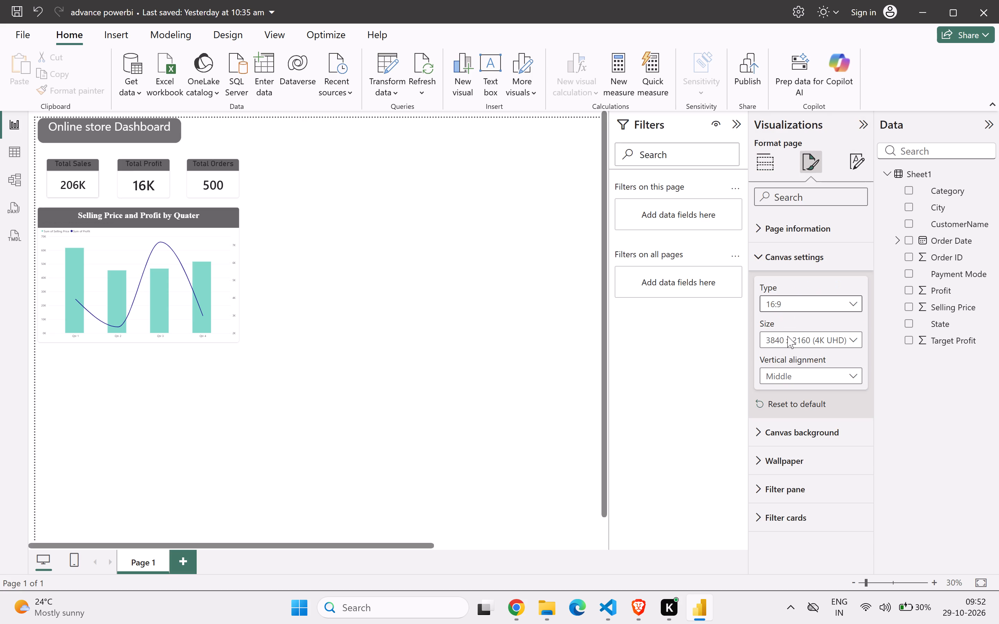
{"action": "left_click", "coordinate": [808, 433]}
{"action": "scroll", "coordinate": [808, 433], "scroll_direction": "down", "scroll_amount": 2}
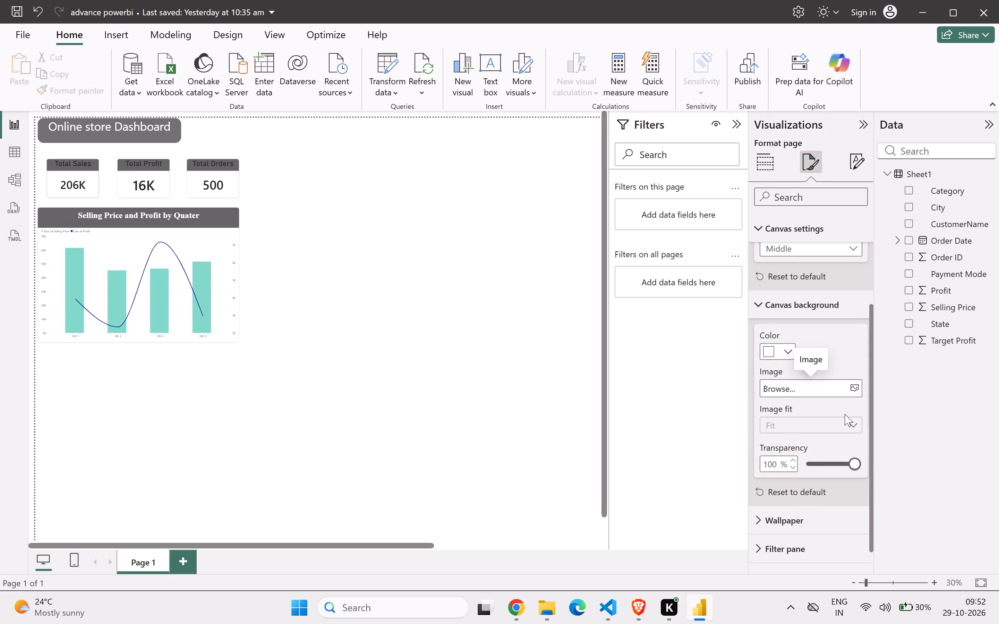
{"action": "left_click_drag", "start_coordinate": [847, 463], "coordinate": [751, 479]}
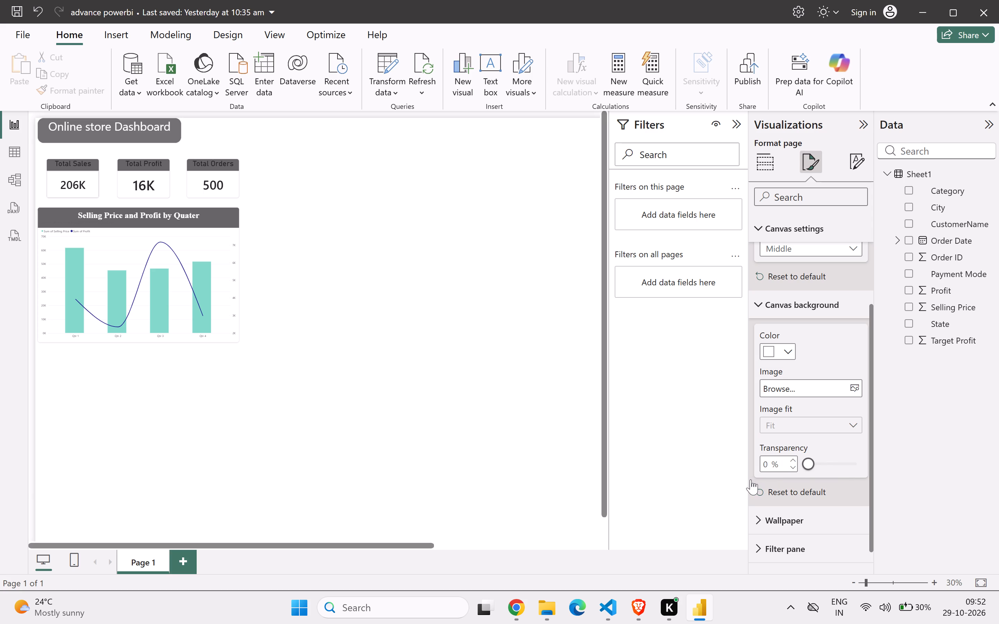
{"action": "left_click_drag", "start_coordinate": [751, 479], "coordinate": [822, 469]}
{"action": "left_click_drag", "start_coordinate": [822, 469], "coordinate": [888, 469]}
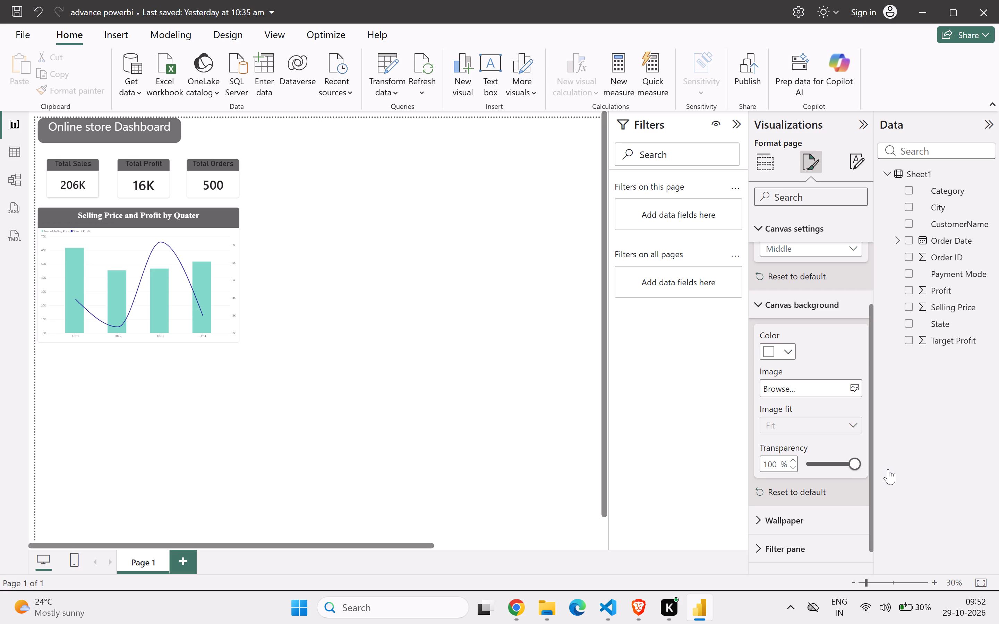
{"action": "left_click_drag", "start_coordinate": [888, 469], "coordinate": [833, 471]}
{"action": "left_click_drag", "start_coordinate": [833, 471], "coordinate": [830, 471]}
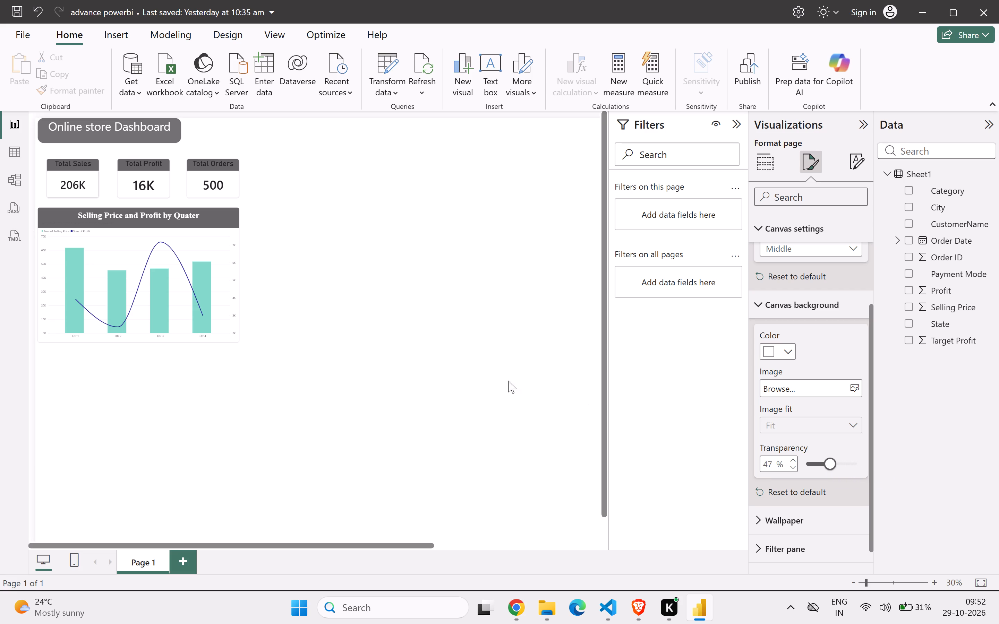
{"action": "scroll", "coordinate": [386, 367], "scroll_direction": "up", "scroll_amount": 3}
{"action": "left_click_drag", "start_coordinate": [827, 461], "coordinate": [795, 464]}
{"action": "left_click_drag", "start_coordinate": [795, 464], "coordinate": [794, 464]}
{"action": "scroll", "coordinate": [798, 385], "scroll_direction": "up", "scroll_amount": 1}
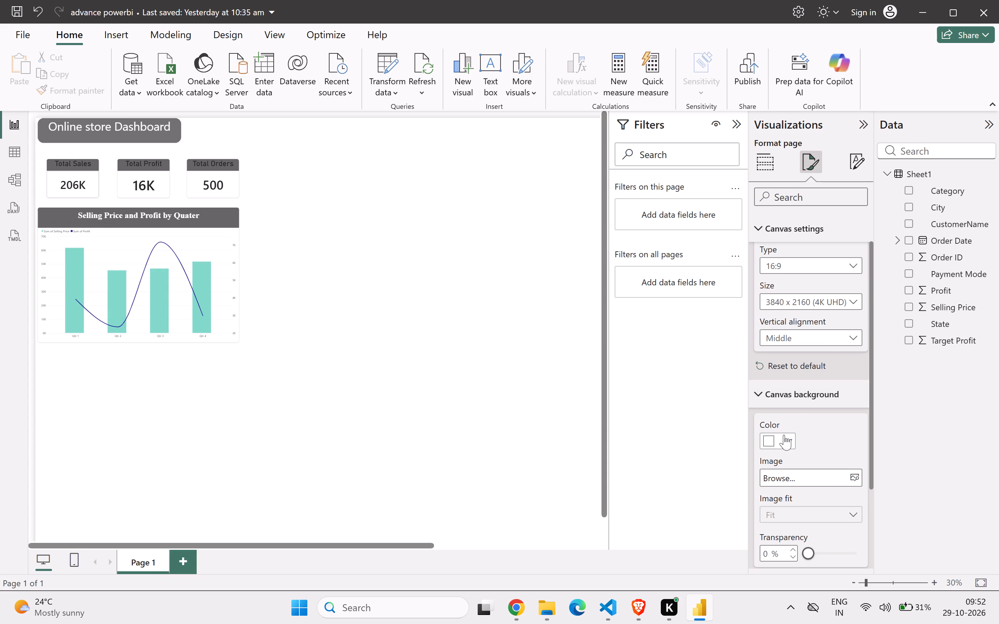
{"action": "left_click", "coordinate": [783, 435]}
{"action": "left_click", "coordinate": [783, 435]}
Examine the dashboard page across the whole canvas and review the canvas background settings.
{"action": "scroll", "coordinate": [526, 331], "scroll_direction": "down", "scroll_amount": 1}
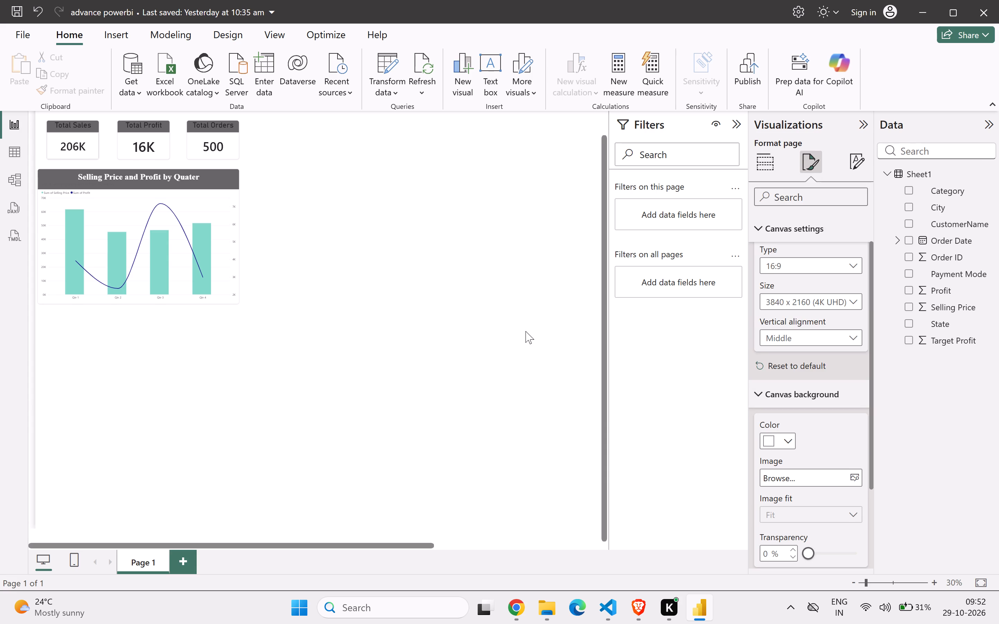
{"action": "scroll", "coordinate": [526, 331], "scroll_direction": "down", "scroll_amount": 3}
{"action": "scroll", "coordinate": [526, 331], "scroll_direction": "up", "scroll_amount": 1}
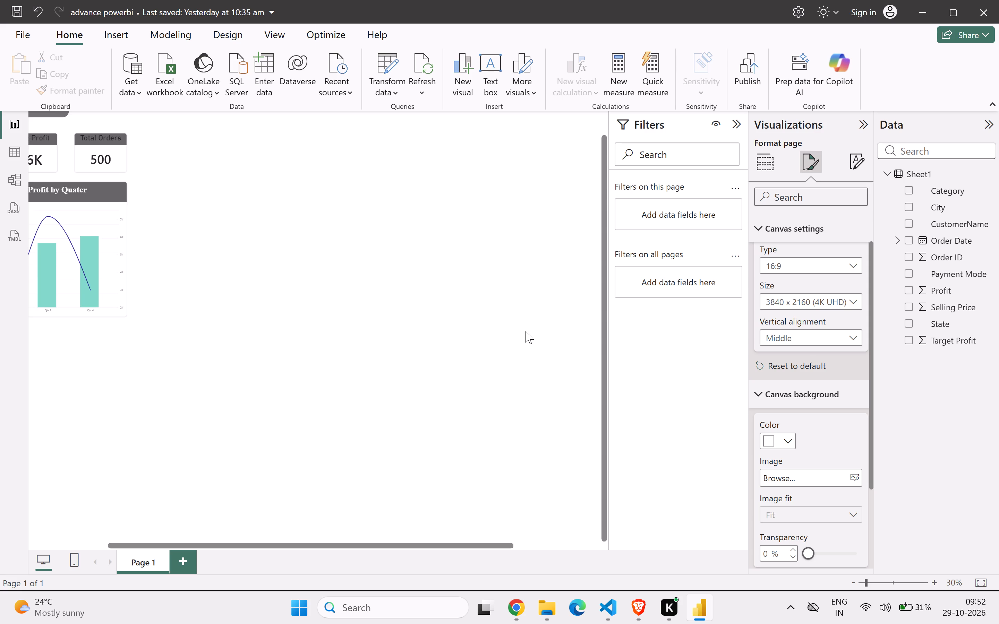
{"action": "scroll", "coordinate": [526, 331], "scroll_direction": "up", "scroll_amount": 1}
{"action": "scroll", "coordinate": [526, 331], "scroll_direction": "right", "scroll_amount": 1}
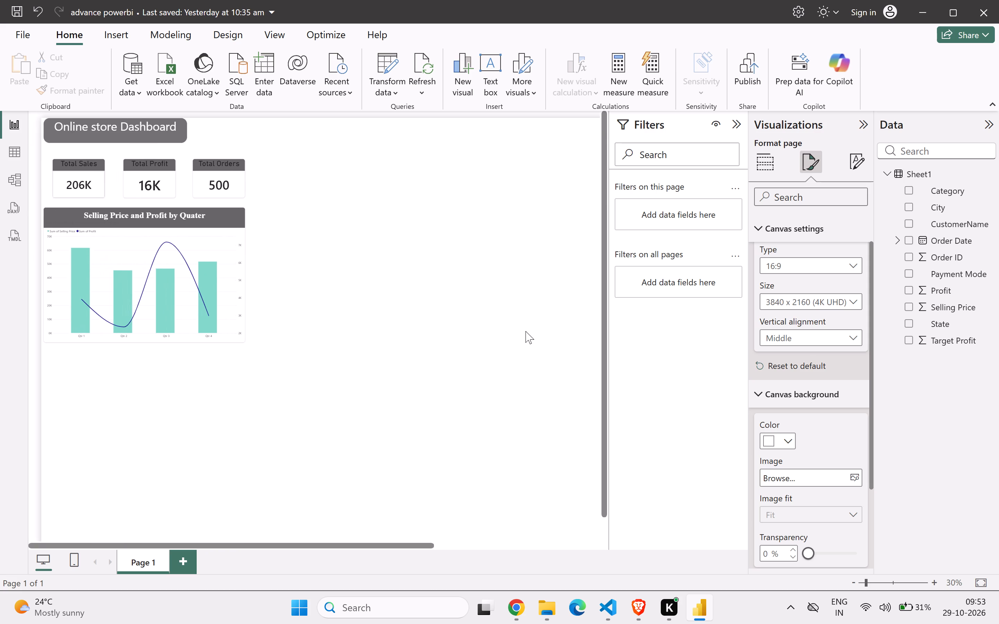
{"action": "scroll", "coordinate": [526, 331], "scroll_direction": "right", "scroll_amount": 1}
{"action": "scroll", "coordinate": [526, 331], "scroll_direction": "left", "scroll_amount": 1}
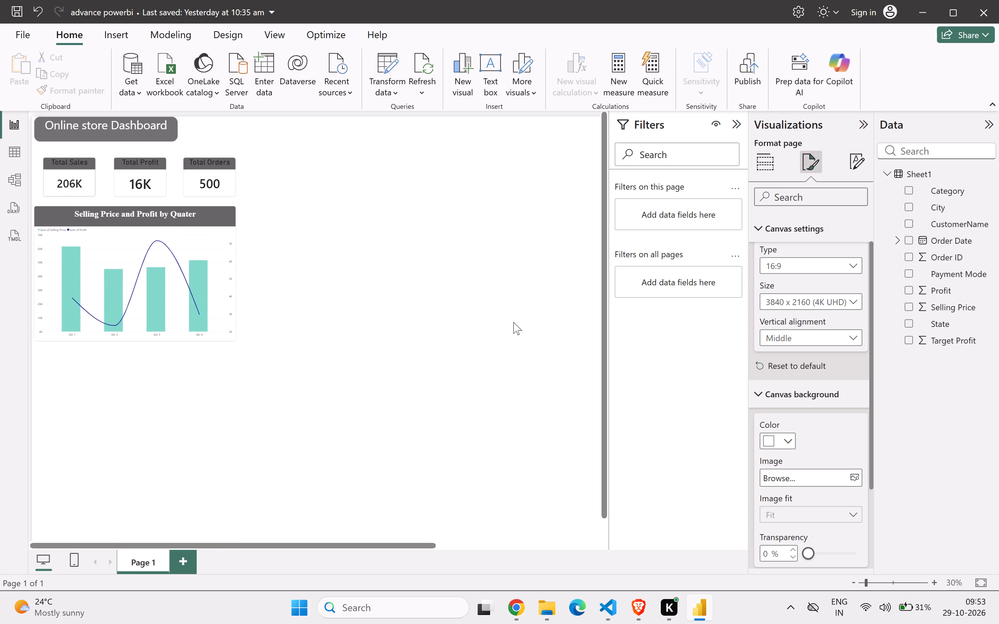
{"action": "scroll", "coordinate": [513, 322], "scroll_direction": "left", "scroll_amount": 1}
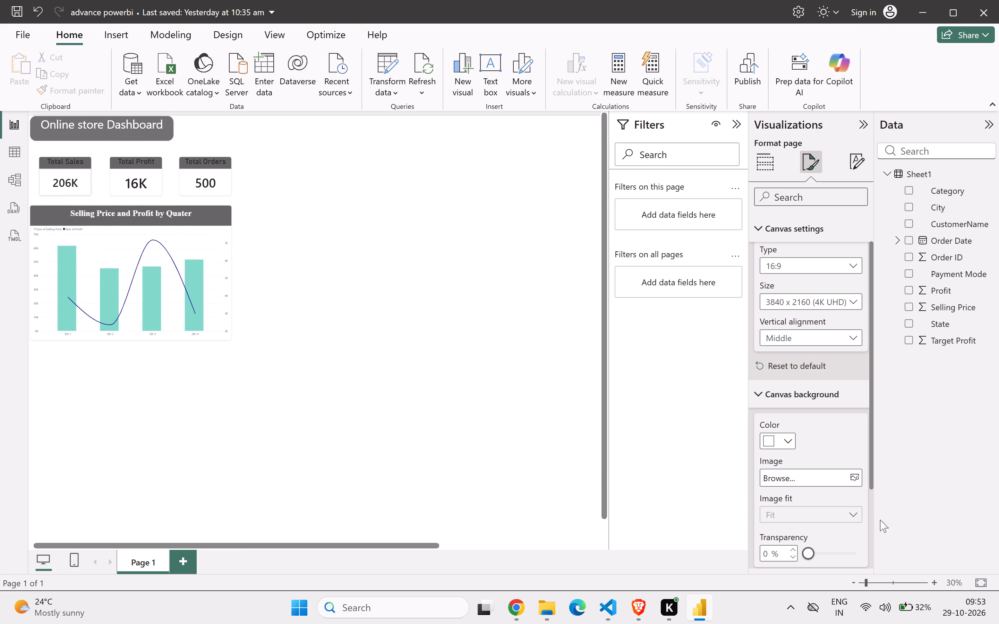
{"action": "scroll", "coordinate": [787, 466], "scroll_direction": "down", "scroll_amount": 2}
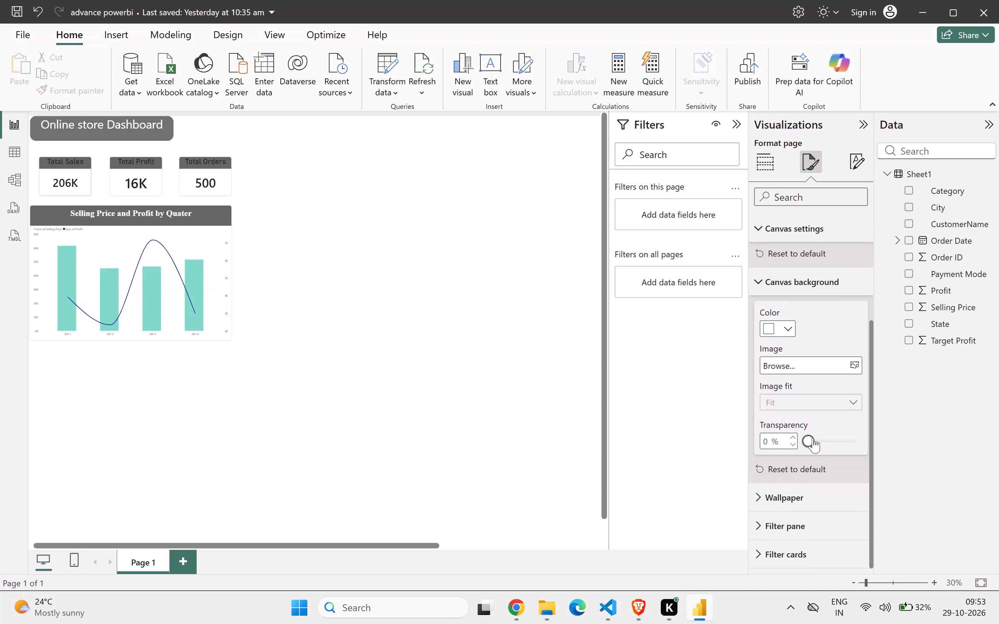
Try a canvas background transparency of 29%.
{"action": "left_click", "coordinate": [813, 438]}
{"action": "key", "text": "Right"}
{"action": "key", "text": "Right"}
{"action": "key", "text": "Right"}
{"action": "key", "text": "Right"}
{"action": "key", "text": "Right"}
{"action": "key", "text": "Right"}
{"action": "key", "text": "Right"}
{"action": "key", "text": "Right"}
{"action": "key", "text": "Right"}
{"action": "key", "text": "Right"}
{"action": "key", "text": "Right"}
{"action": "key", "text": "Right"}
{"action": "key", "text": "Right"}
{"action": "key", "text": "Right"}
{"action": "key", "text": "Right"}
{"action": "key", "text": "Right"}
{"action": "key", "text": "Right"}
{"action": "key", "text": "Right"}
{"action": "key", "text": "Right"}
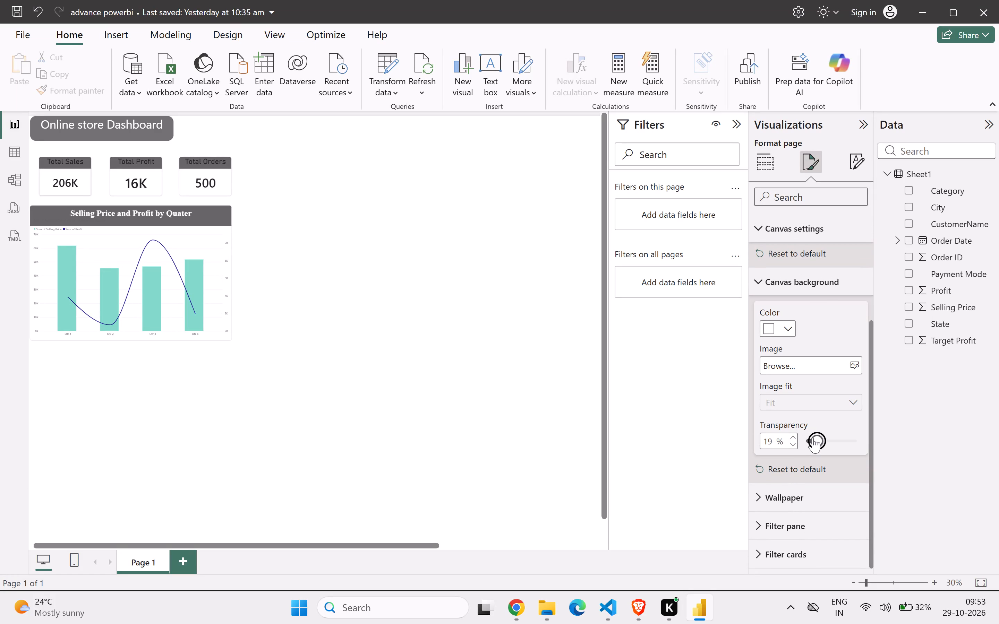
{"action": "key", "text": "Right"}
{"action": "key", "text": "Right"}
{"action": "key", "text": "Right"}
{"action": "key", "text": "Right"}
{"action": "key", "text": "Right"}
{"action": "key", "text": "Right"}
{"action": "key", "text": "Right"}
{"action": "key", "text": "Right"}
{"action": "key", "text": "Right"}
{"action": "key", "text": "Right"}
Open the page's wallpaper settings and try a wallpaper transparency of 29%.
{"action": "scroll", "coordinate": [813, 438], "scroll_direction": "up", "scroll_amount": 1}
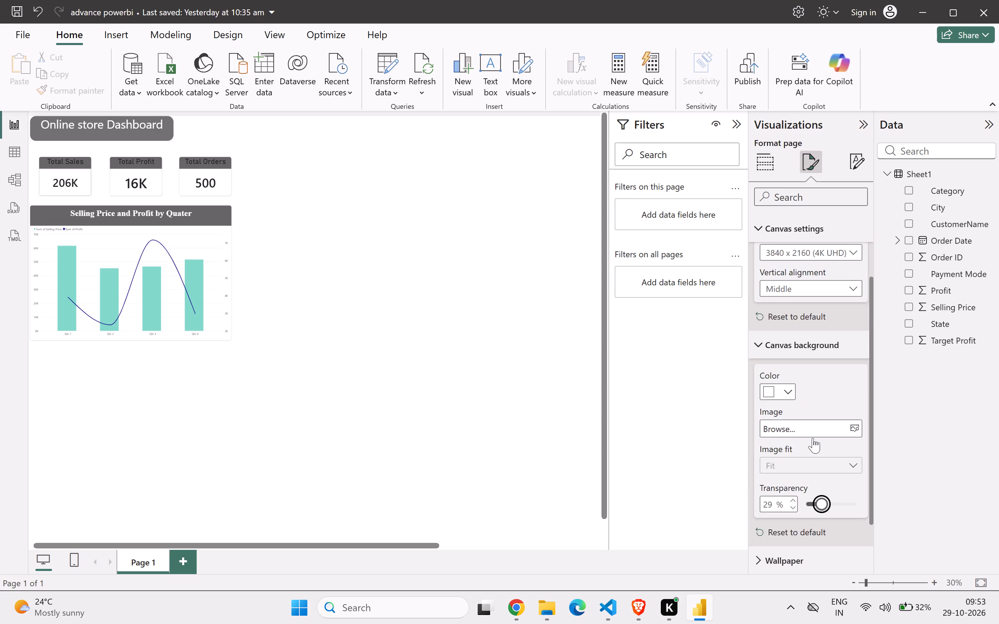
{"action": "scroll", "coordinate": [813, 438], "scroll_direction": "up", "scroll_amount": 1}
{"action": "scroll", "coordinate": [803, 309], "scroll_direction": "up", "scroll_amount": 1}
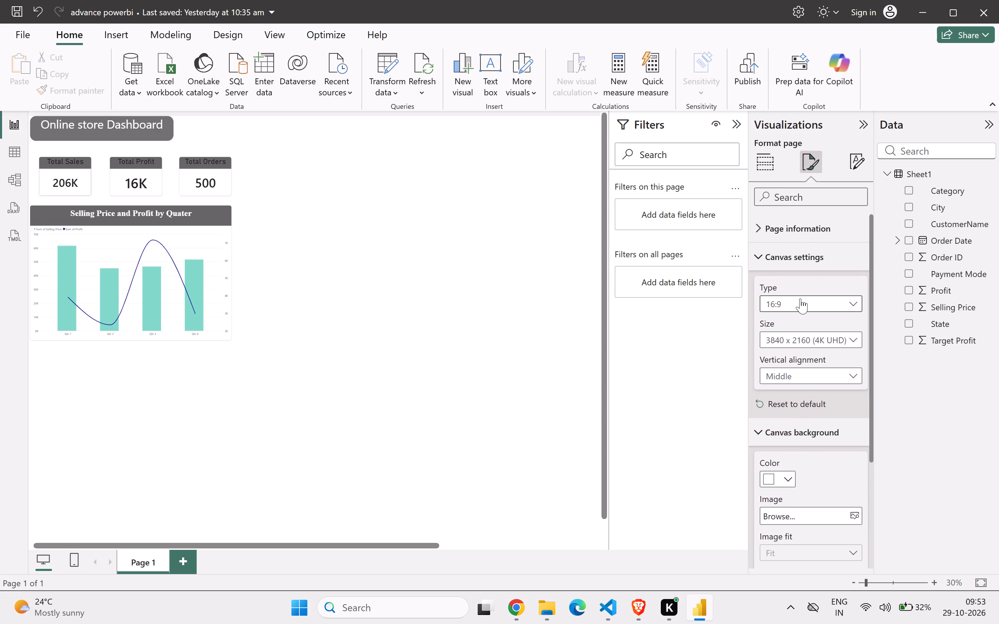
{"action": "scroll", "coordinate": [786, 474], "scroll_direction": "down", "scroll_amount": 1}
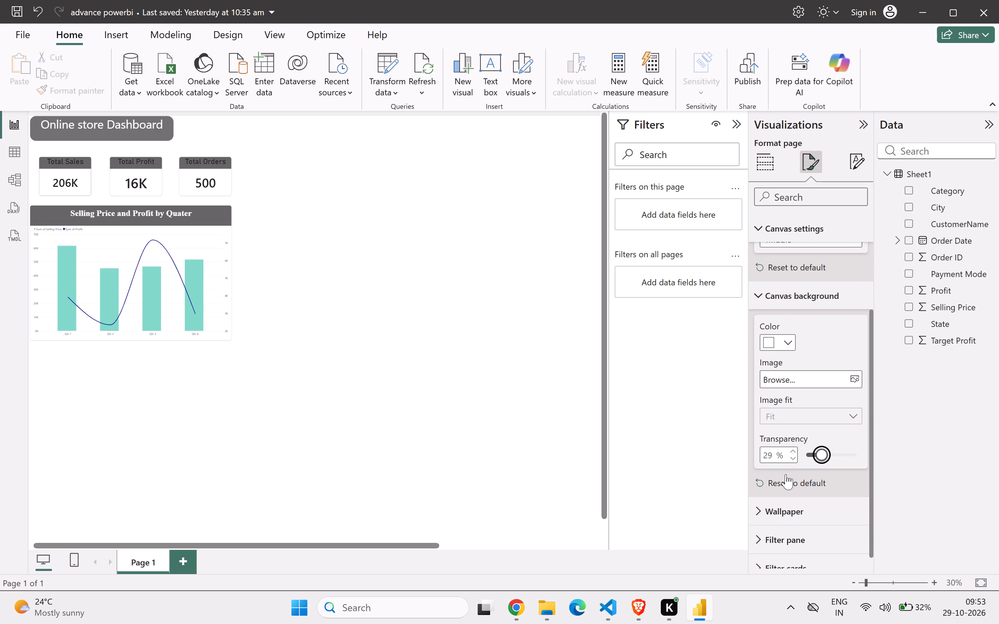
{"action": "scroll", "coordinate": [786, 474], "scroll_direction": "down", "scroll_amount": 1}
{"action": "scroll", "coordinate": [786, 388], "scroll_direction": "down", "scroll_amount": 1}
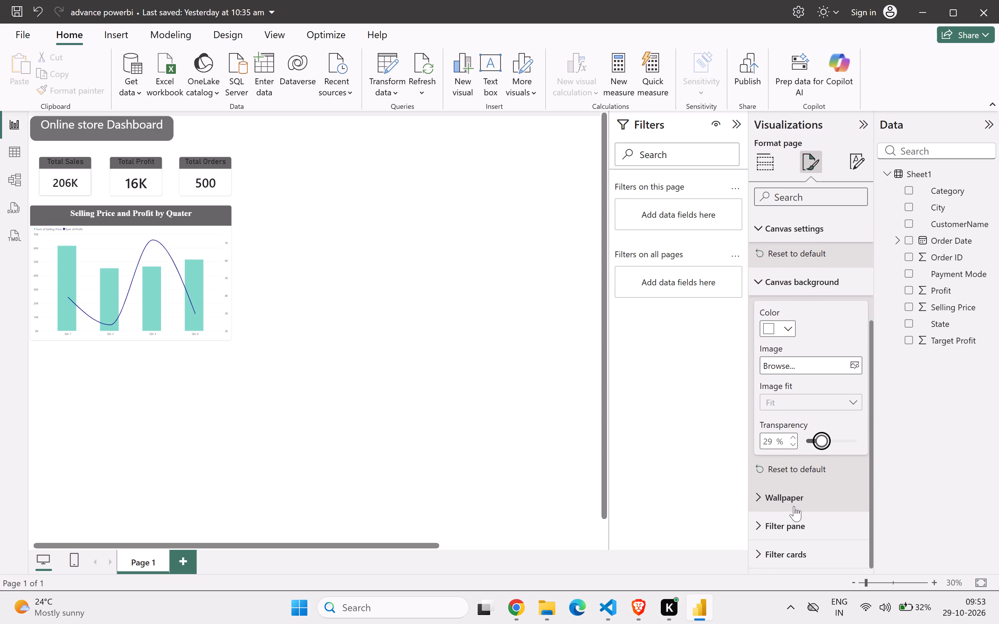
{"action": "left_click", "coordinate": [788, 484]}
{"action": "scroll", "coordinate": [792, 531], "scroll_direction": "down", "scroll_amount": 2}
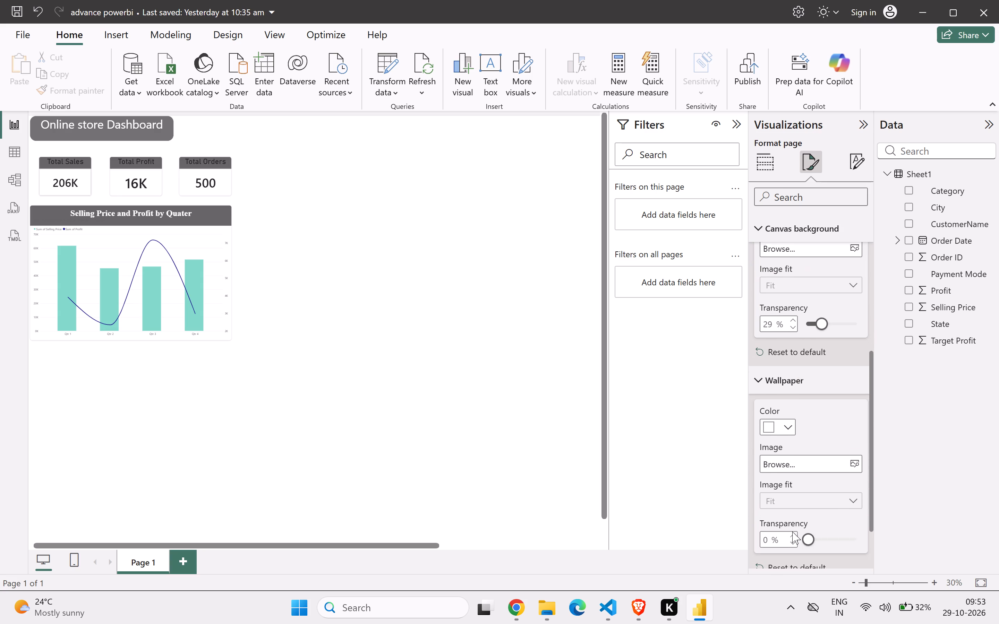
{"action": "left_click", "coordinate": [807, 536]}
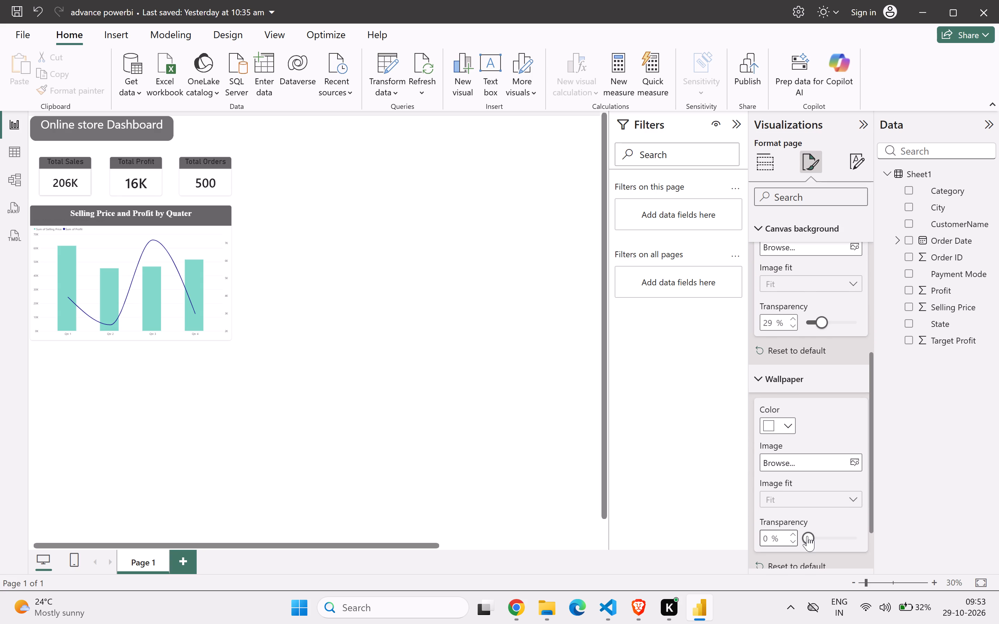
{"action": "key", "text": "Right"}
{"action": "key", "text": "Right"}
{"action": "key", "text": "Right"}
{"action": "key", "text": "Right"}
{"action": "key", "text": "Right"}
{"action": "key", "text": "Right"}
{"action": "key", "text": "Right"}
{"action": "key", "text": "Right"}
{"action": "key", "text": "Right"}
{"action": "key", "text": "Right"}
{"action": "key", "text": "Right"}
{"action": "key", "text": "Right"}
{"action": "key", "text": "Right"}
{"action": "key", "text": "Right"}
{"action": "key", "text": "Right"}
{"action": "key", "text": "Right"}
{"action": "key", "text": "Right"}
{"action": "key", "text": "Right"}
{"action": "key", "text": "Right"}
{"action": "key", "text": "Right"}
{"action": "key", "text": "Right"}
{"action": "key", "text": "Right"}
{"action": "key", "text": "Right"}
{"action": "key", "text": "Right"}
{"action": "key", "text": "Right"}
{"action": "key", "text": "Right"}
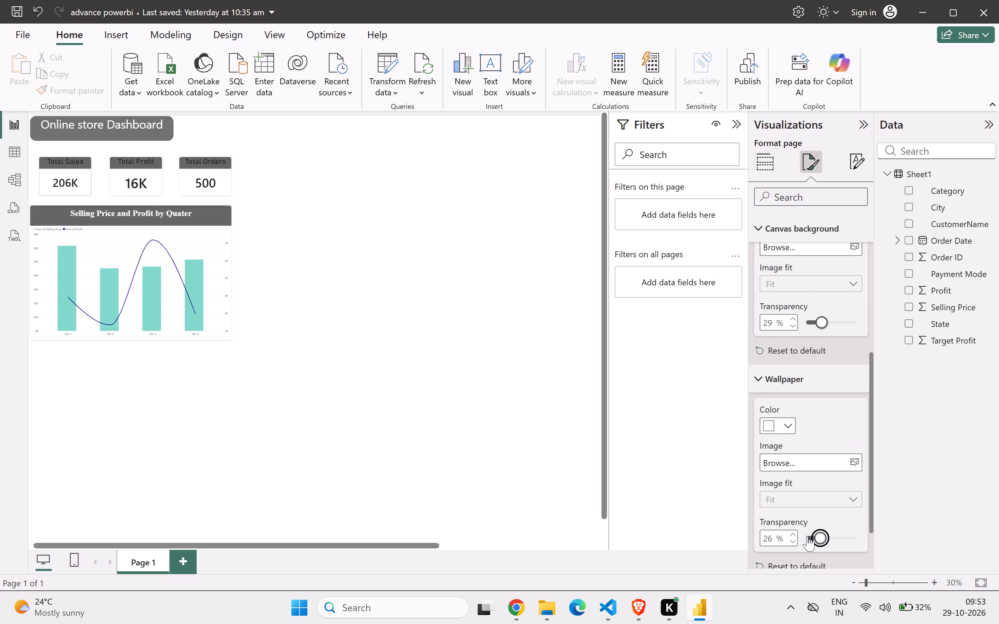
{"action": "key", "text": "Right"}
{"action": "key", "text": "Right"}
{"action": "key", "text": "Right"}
Set the transparency of both the canvas background and the wallpaper to 0%.
{"action": "left_click_drag", "start_coordinate": [820, 322], "coordinate": [754, 330]}
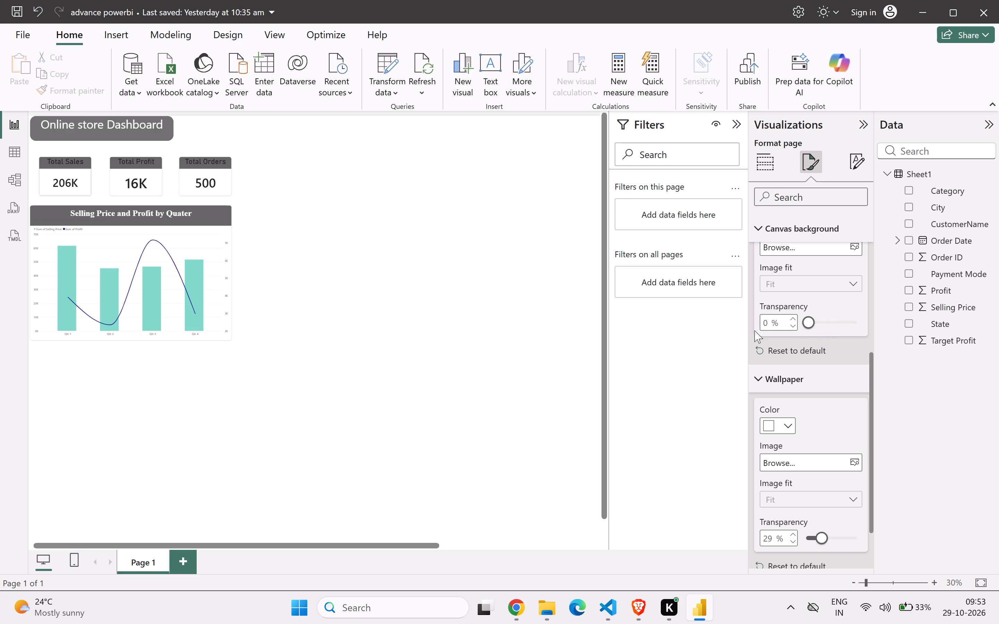
{"action": "left_click_drag", "start_coordinate": [818, 539], "coordinate": [757, 534]}
Examine the dashboard page's title, KPI cards and quarterly chart against the canvas background.
{"action": "scroll", "coordinate": [577, 378], "scroll_direction": "up", "scroll_amount": 4}
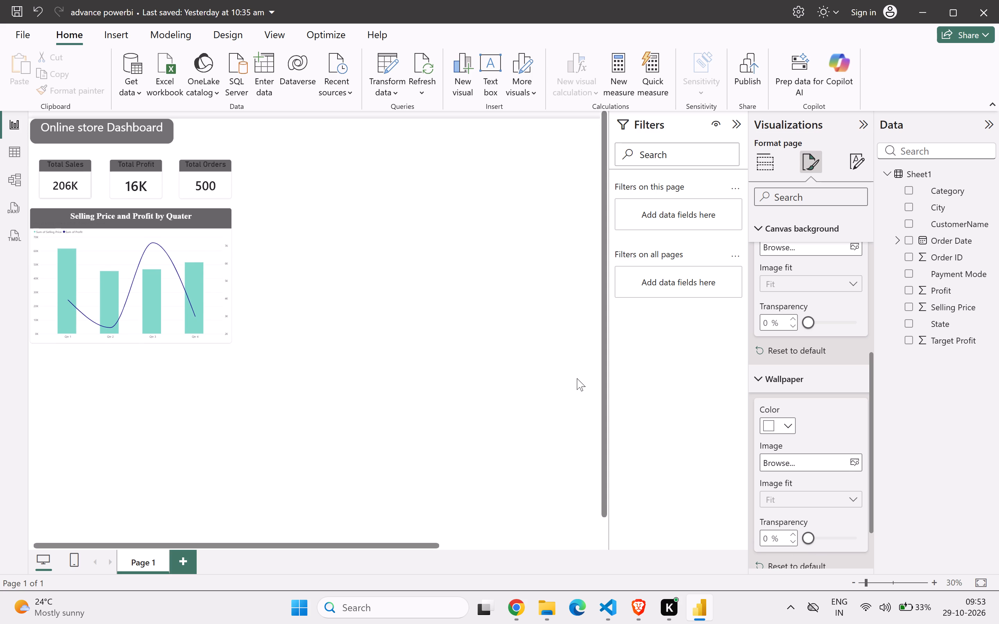
{"action": "scroll", "coordinate": [577, 378], "scroll_direction": "up", "scroll_amount": 4}
{"action": "scroll", "coordinate": [567, 349], "scroll_direction": "up", "scroll_amount": 1}
{"action": "scroll", "coordinate": [567, 349], "scroll_direction": "down", "scroll_amount": 5}
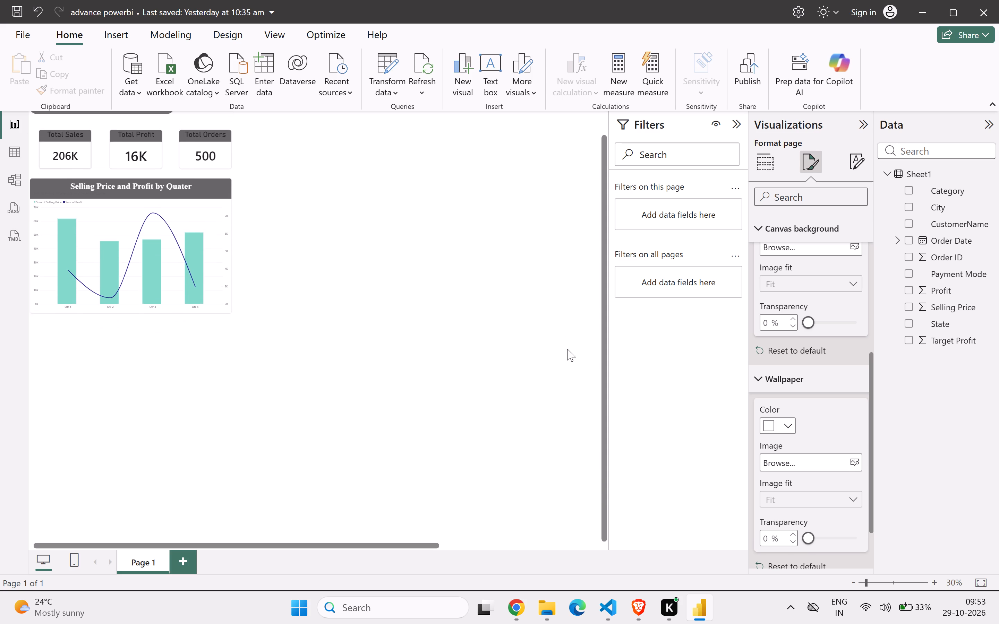
{"action": "scroll", "coordinate": [567, 349], "scroll_direction": "down", "scroll_amount": 4}
{"action": "scroll", "coordinate": [567, 349], "scroll_direction": "up", "scroll_amount": 5}
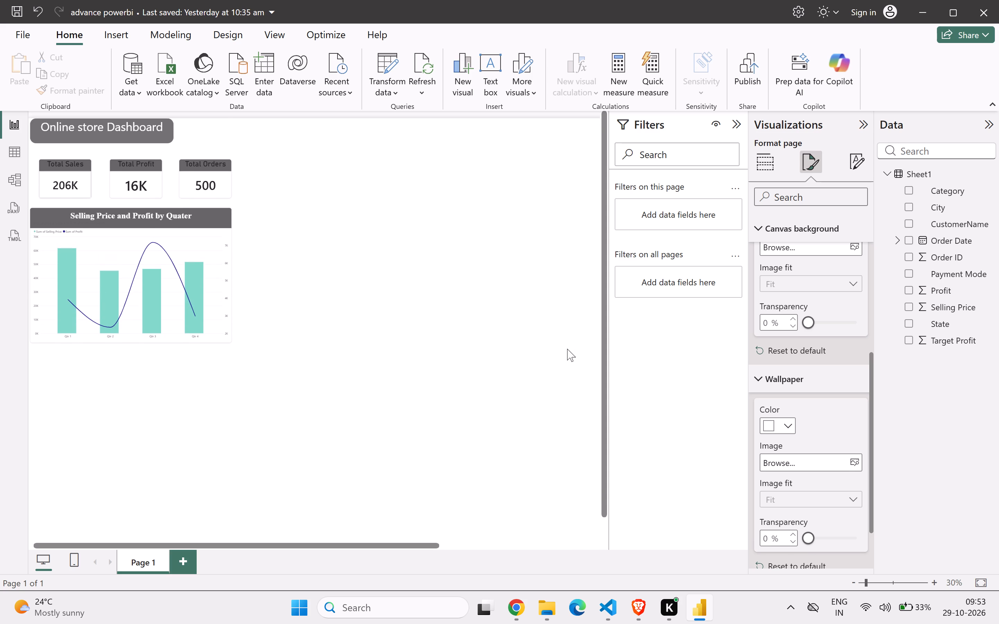
{"action": "scroll", "coordinate": [567, 349], "scroll_direction": "up", "scroll_amount": 1}
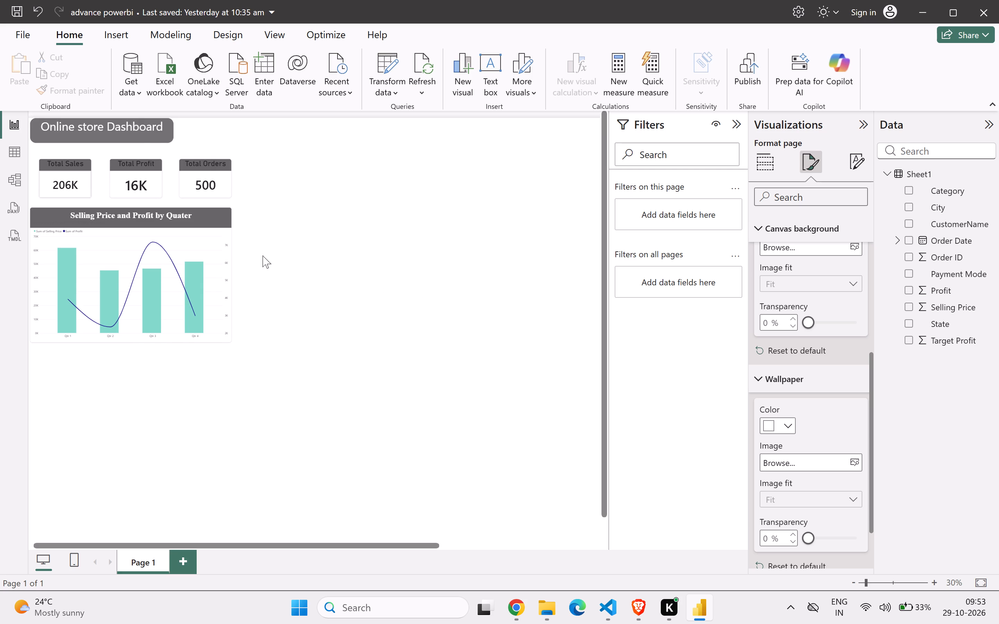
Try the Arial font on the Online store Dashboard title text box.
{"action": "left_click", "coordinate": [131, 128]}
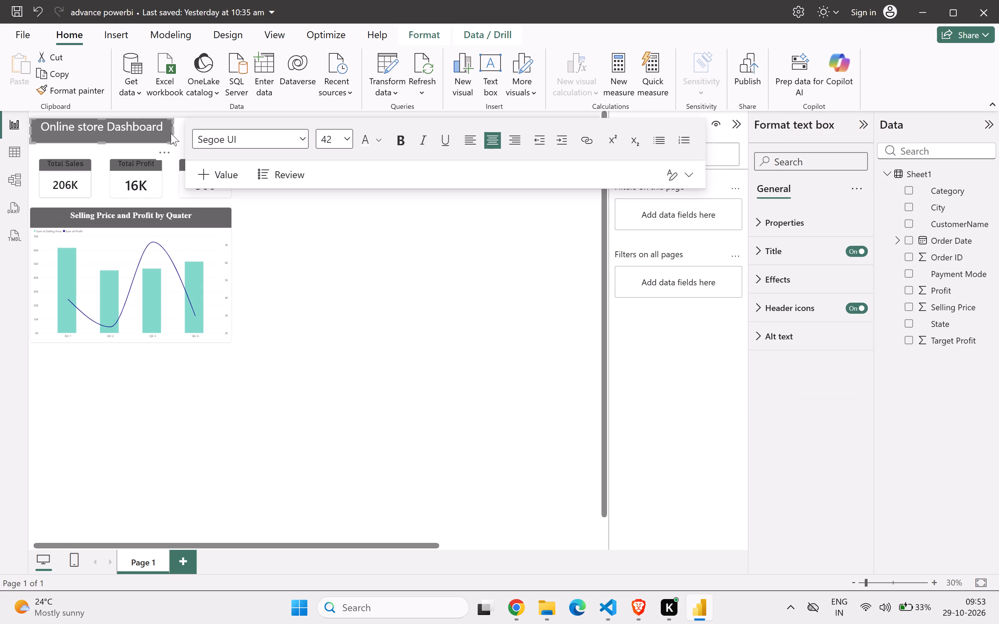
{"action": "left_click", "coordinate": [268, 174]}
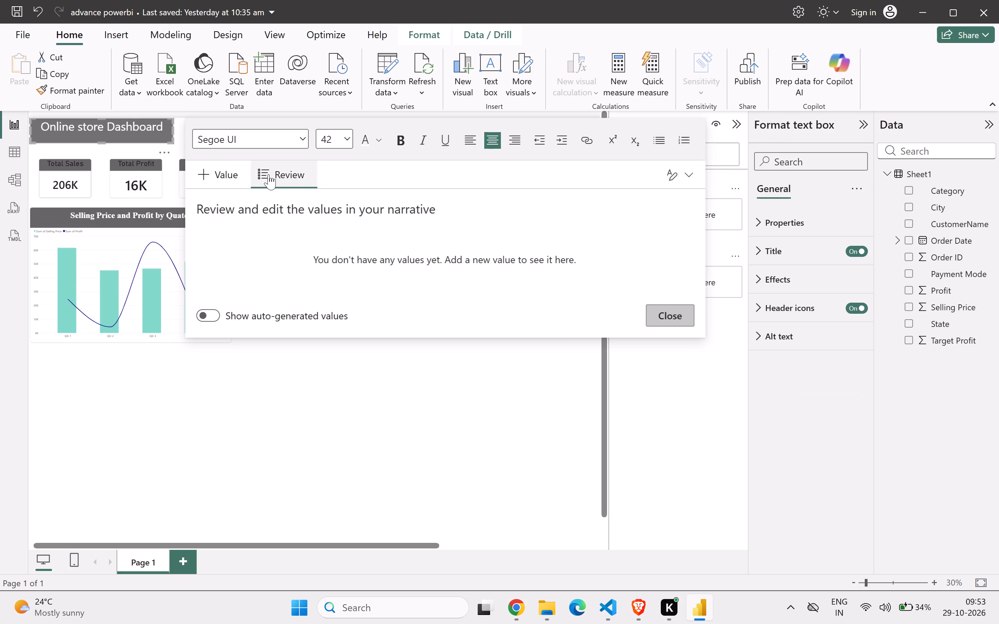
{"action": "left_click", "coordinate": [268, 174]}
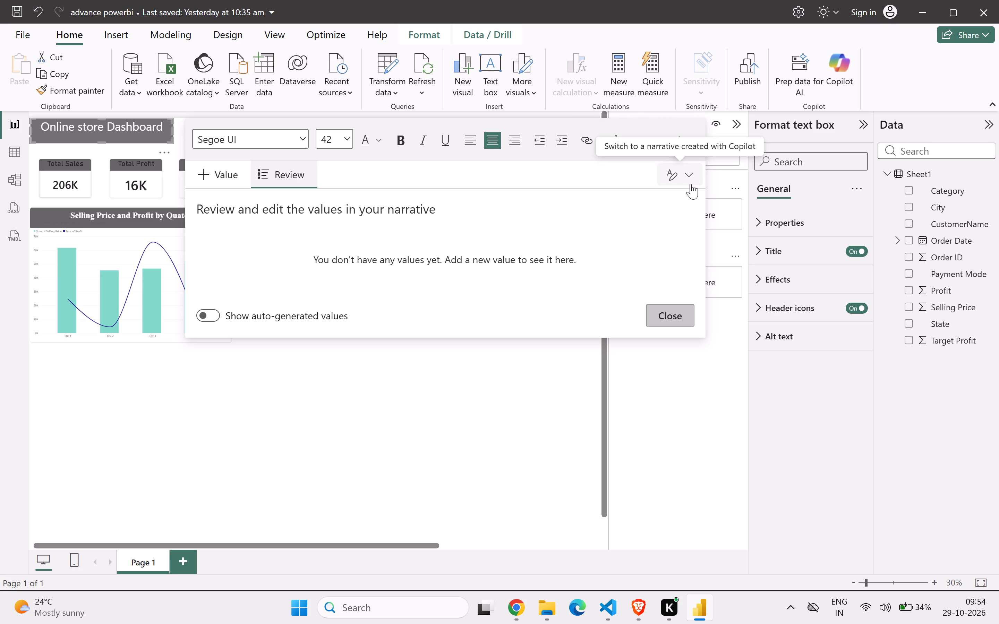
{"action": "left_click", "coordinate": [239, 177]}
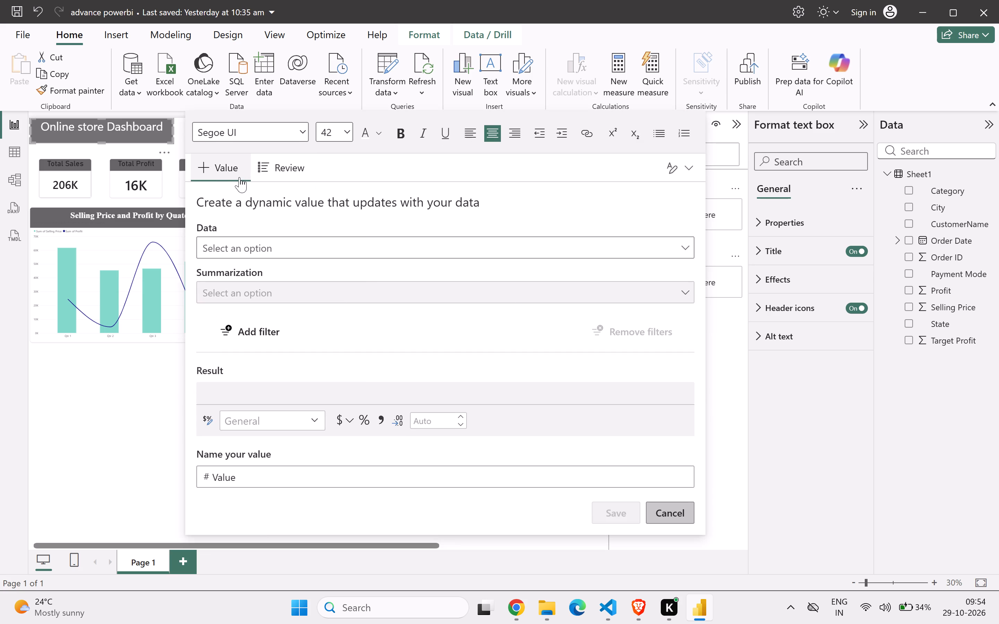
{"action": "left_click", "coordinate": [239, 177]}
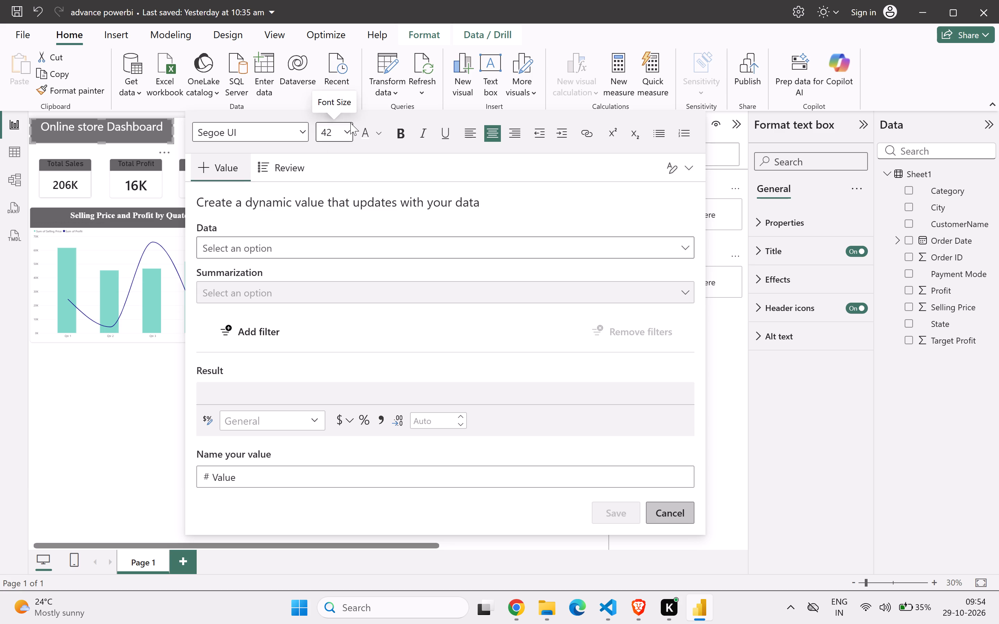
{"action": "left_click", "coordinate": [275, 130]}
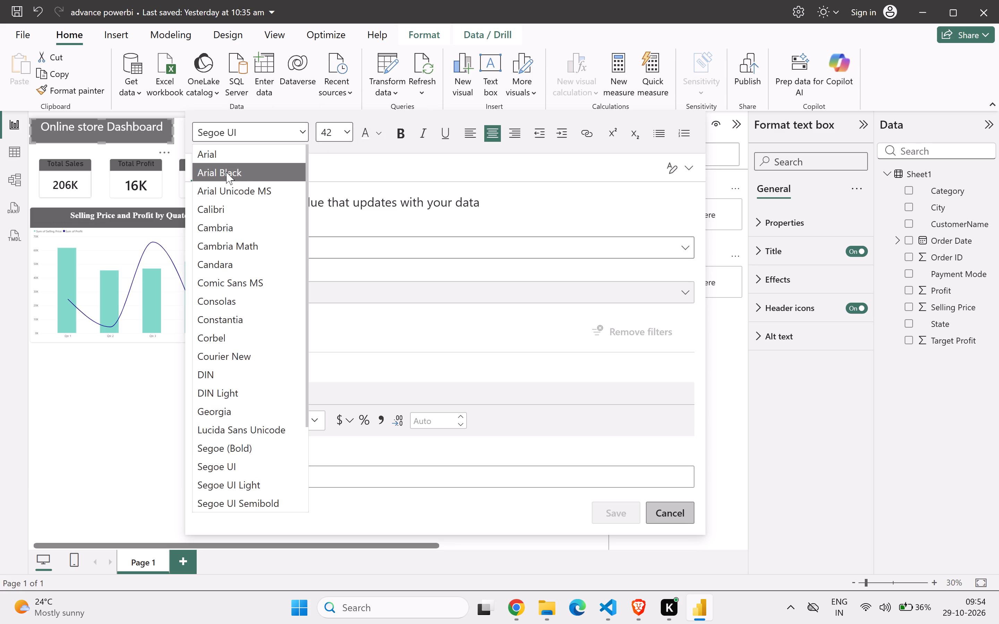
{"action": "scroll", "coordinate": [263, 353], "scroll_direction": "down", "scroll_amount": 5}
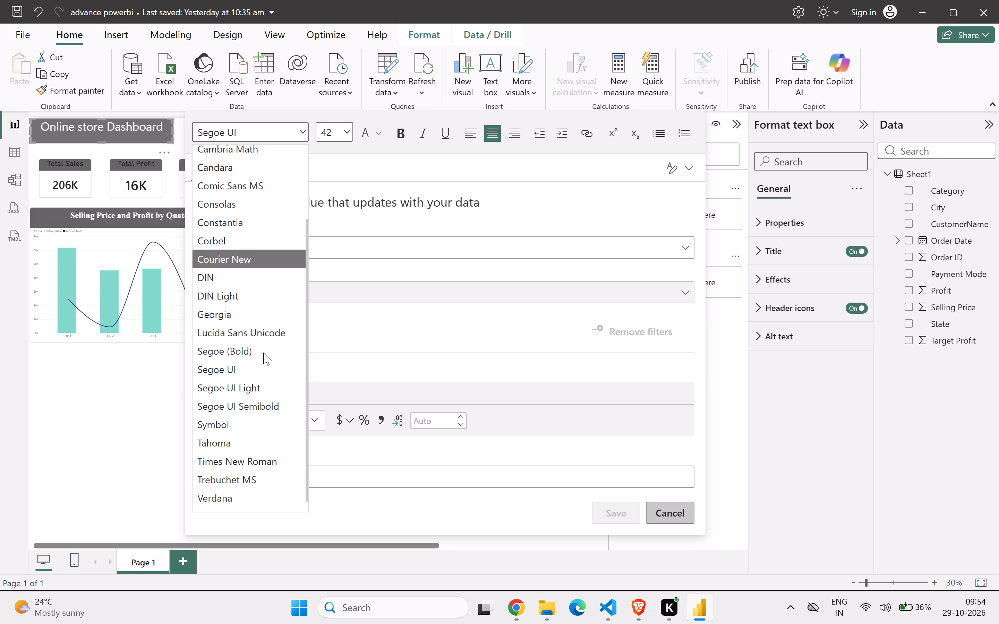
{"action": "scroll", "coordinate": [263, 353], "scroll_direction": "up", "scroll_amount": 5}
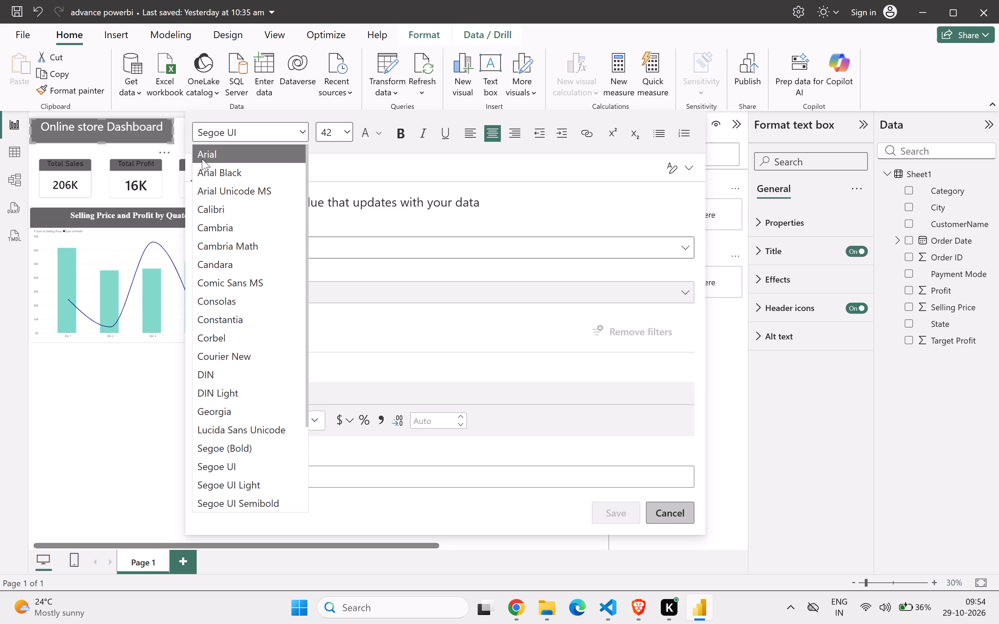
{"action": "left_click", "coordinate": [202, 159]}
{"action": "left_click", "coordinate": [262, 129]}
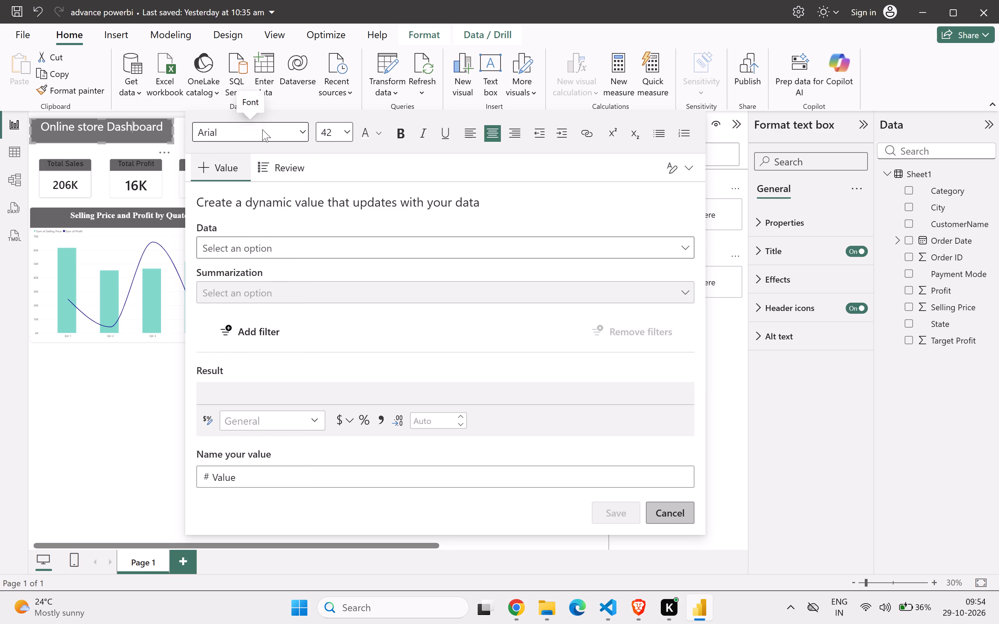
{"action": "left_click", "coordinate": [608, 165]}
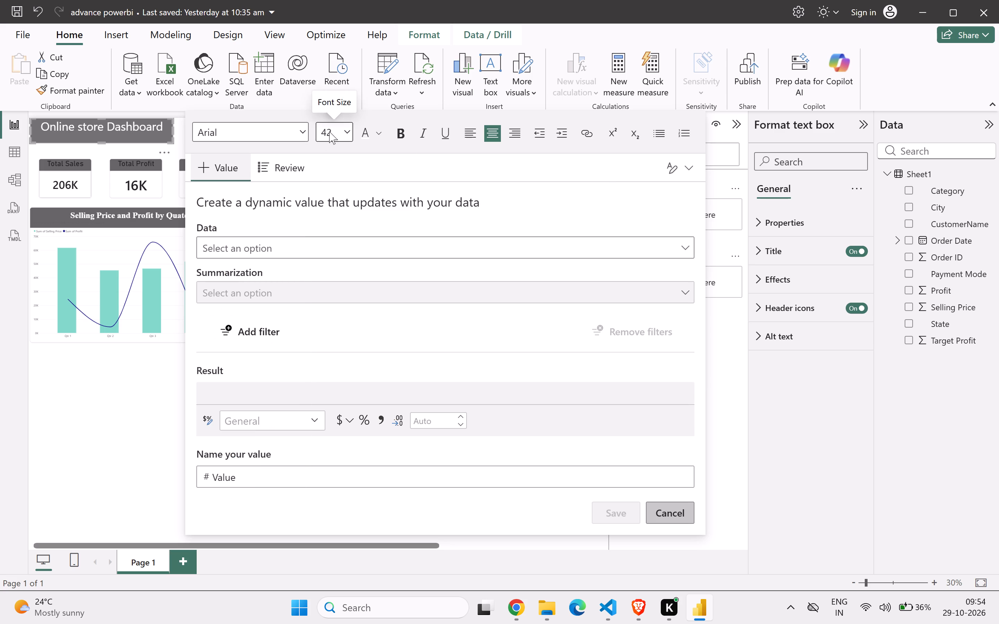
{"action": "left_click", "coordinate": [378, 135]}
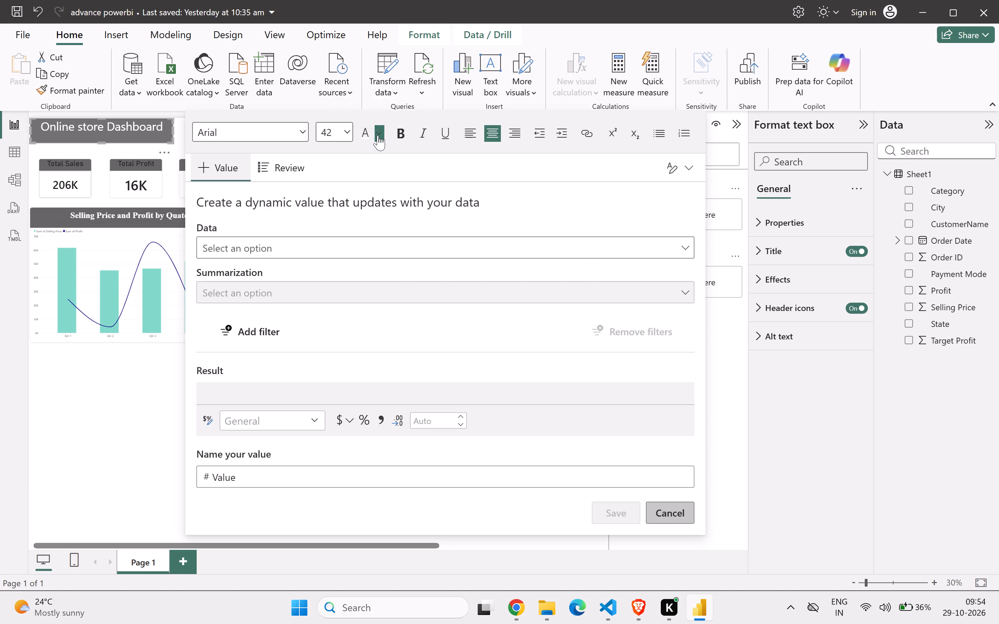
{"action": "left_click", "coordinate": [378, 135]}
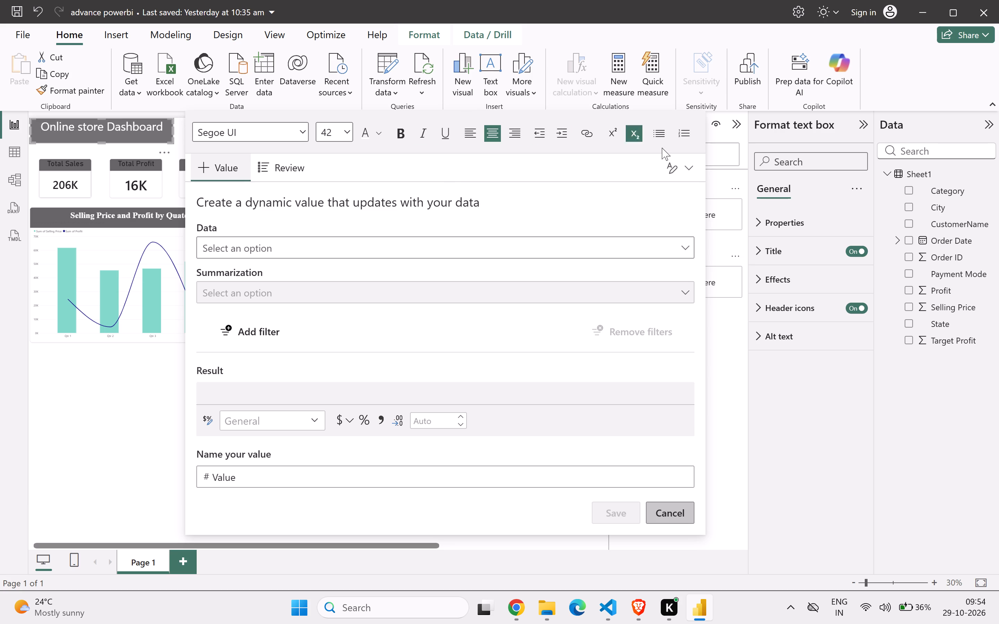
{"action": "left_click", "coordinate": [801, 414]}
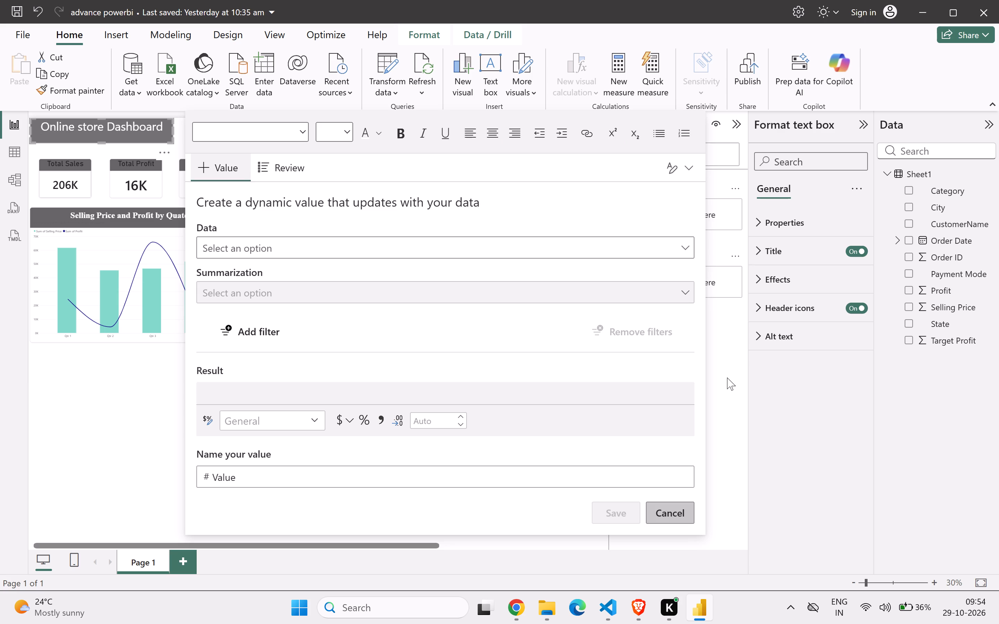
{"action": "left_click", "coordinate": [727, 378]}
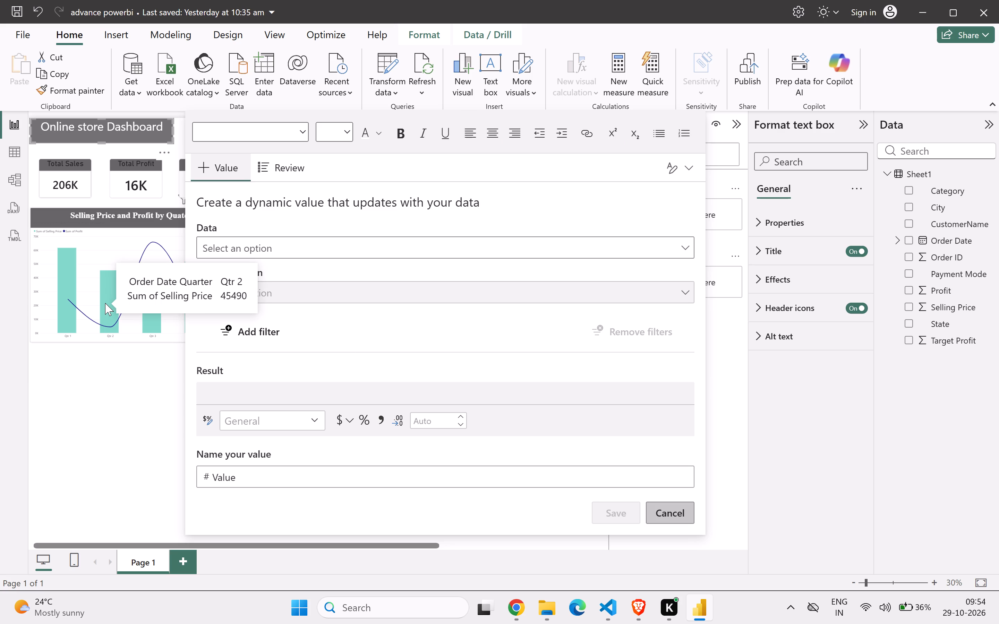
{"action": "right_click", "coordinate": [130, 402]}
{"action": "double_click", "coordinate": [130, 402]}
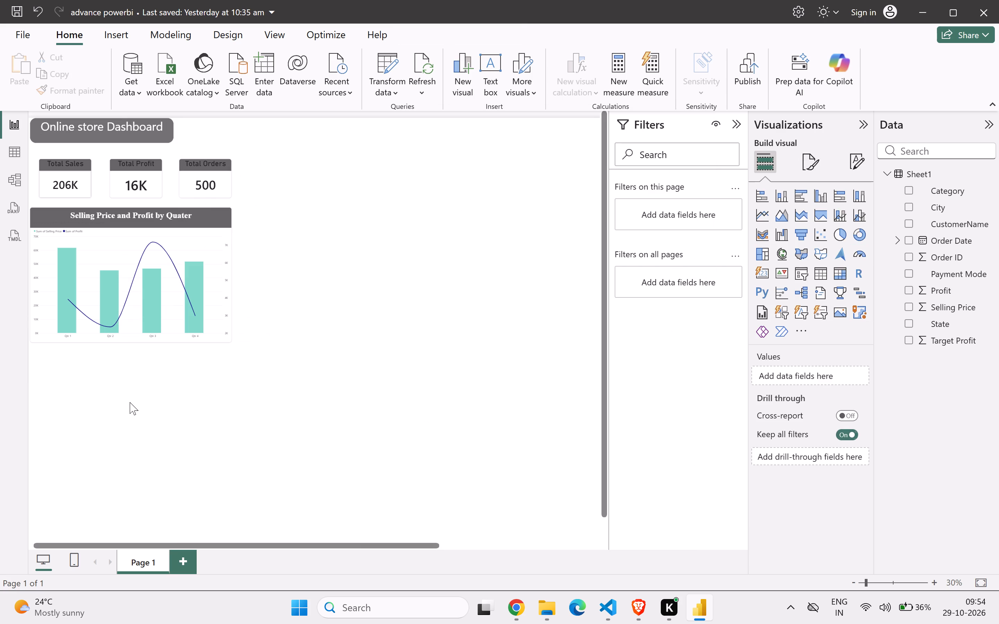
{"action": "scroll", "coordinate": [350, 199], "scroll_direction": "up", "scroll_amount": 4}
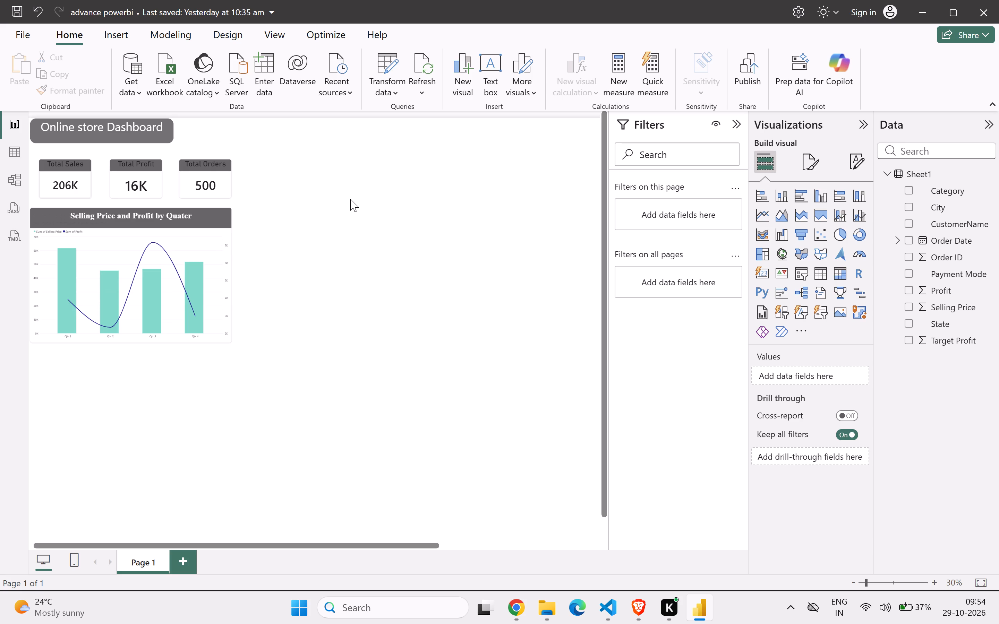
Look over the dashboard page, examining the title, the KPI card headers and the quarterly chart.
{"action": "scroll", "coordinate": [350, 199], "scroll_direction": "up", "scroll_amount": 8}
{"action": "scroll", "coordinate": [352, 288], "scroll_direction": "down", "scroll_amount": 6}
{"action": "scroll", "coordinate": [352, 288], "scroll_direction": "up", "scroll_amount": 1}
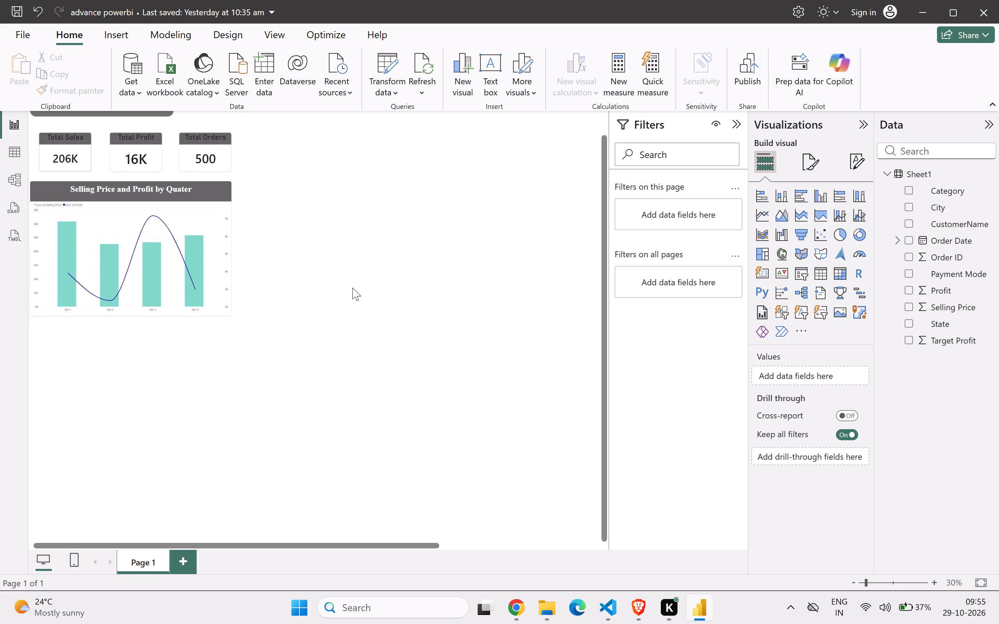
{"action": "scroll", "coordinate": [352, 288], "scroll_direction": "up", "scroll_amount": 1}
{"action": "scroll", "coordinate": [427, 462], "scroll_direction": "down", "scroll_amount": 3}
{"action": "scroll", "coordinate": [427, 462], "scroll_direction": "up", "scroll_amount": 4}
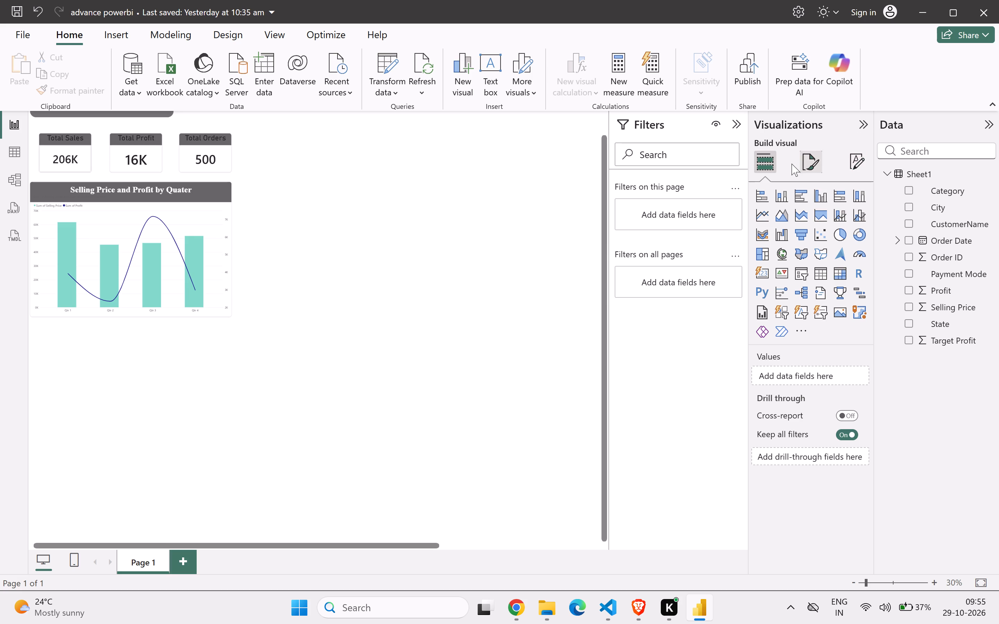
{"action": "scroll", "coordinate": [475, 329], "scroll_direction": "up", "scroll_amount": 4}
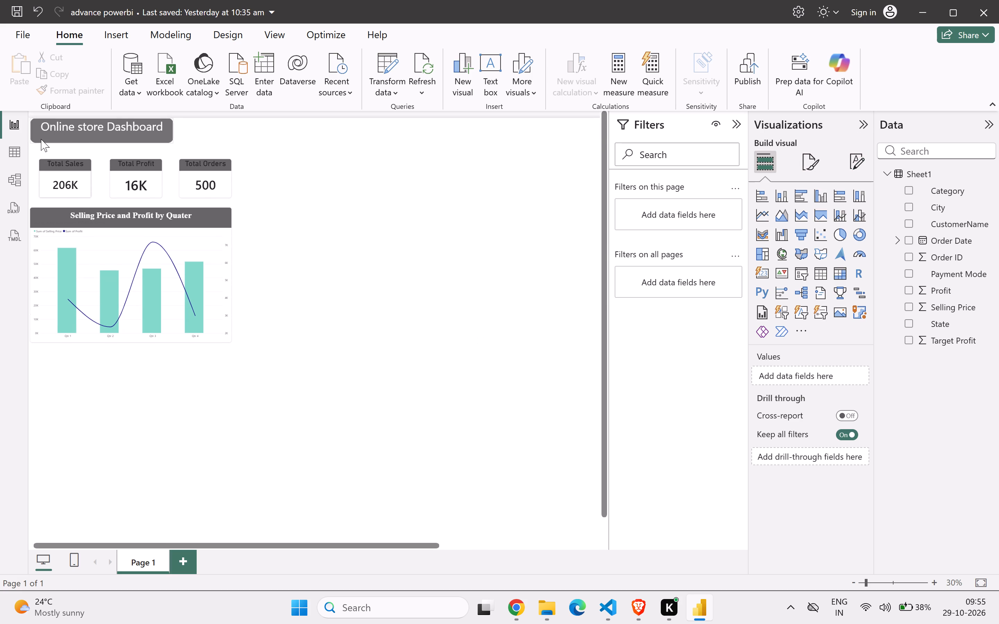
Set the title text colour of the Total Sales card to white.
{"action": "left_click", "coordinate": [67, 191]}
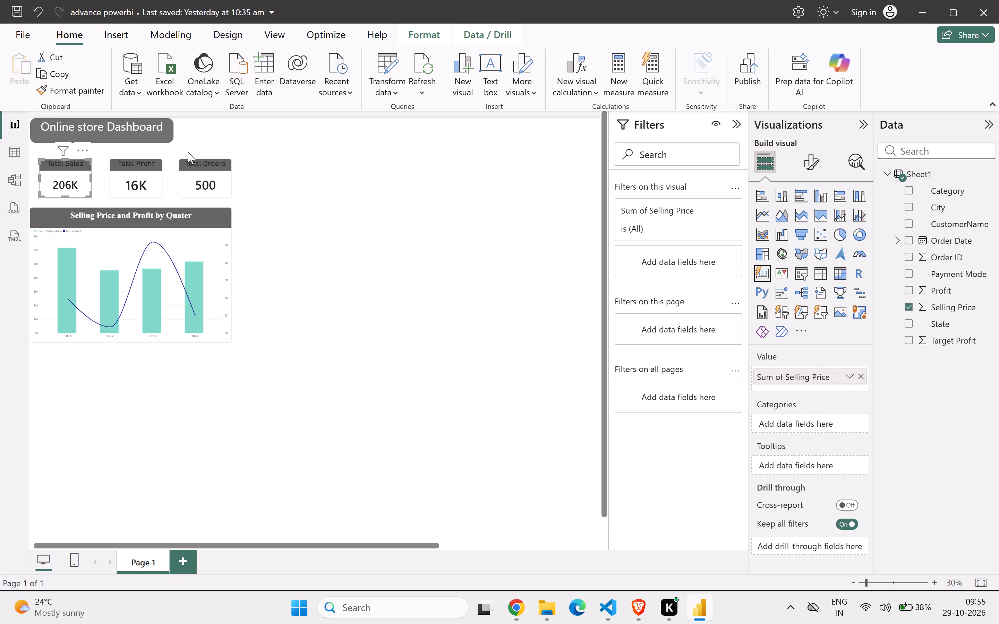
{"action": "left_click", "coordinate": [819, 167]}
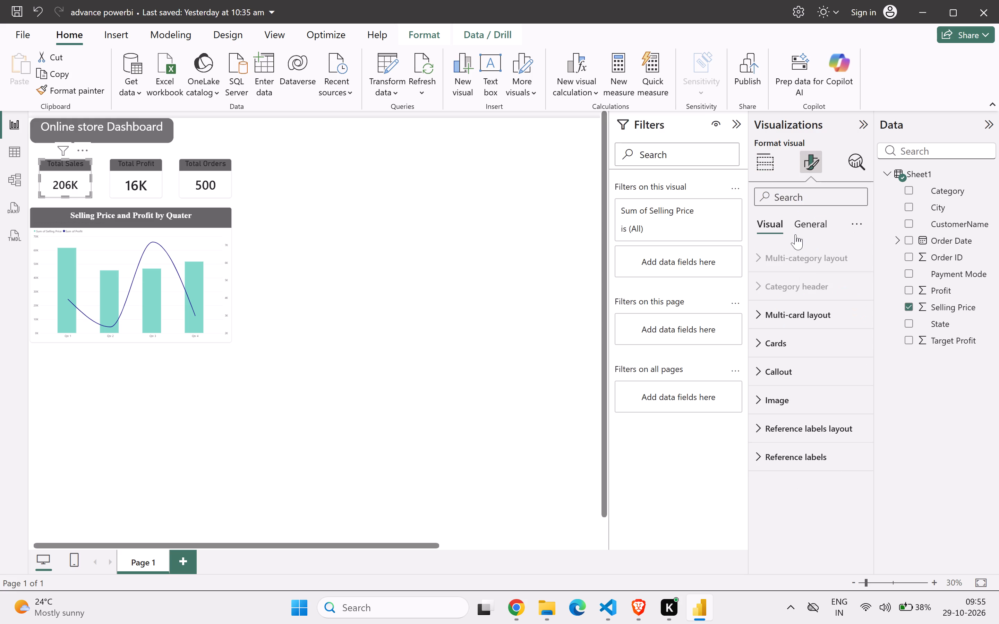
{"action": "left_click", "coordinate": [809, 221]}
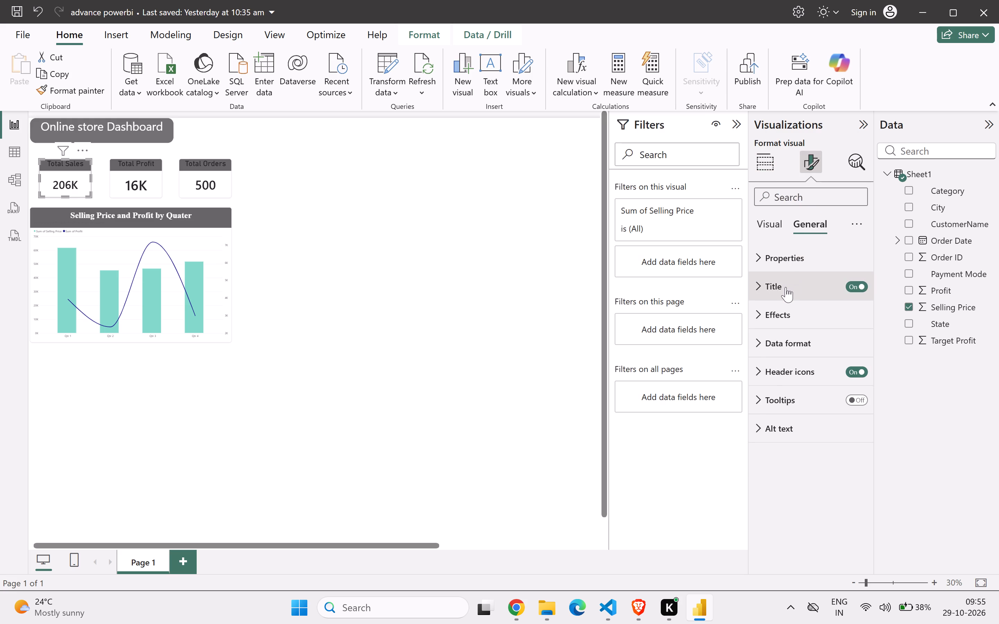
{"action": "left_click", "coordinate": [786, 287]}
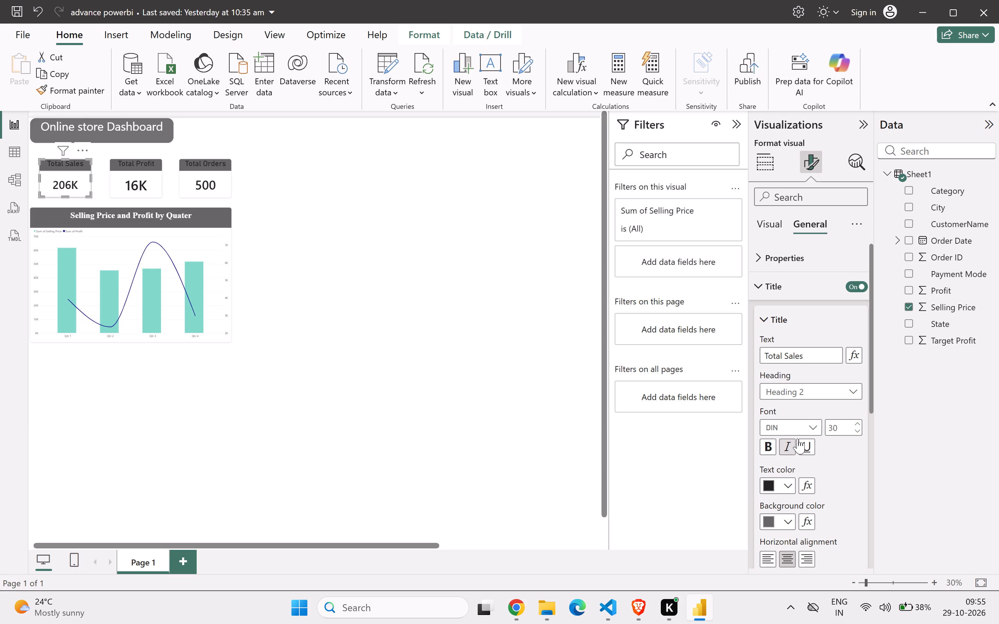
{"action": "scroll", "coordinate": [823, 468], "scroll_direction": "down", "scroll_amount": 1}
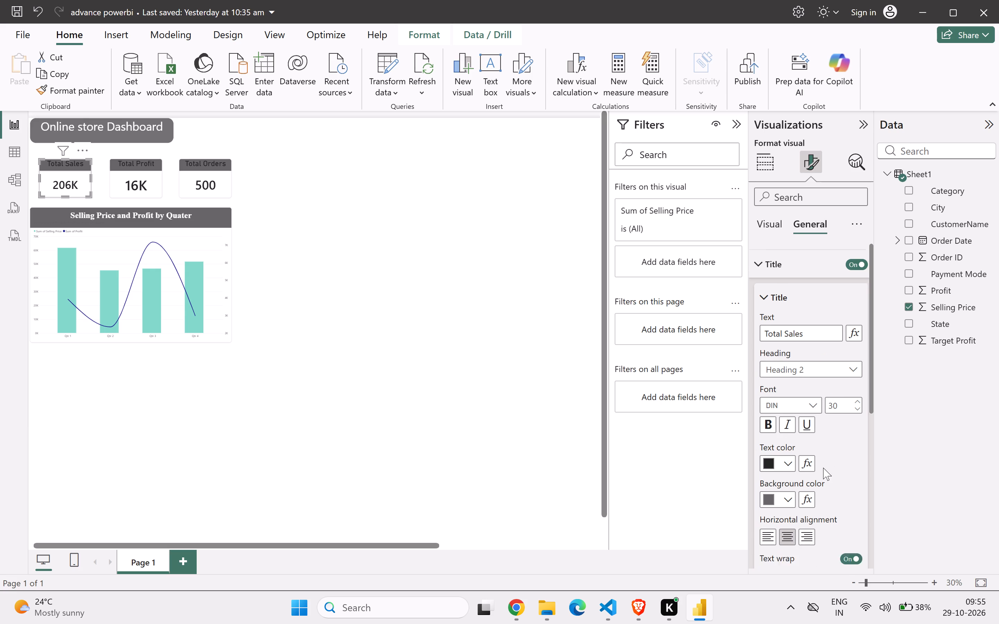
{"action": "scroll", "coordinate": [823, 468], "scroll_direction": "down", "scroll_amount": 1}
{"action": "left_click", "coordinate": [787, 405]}
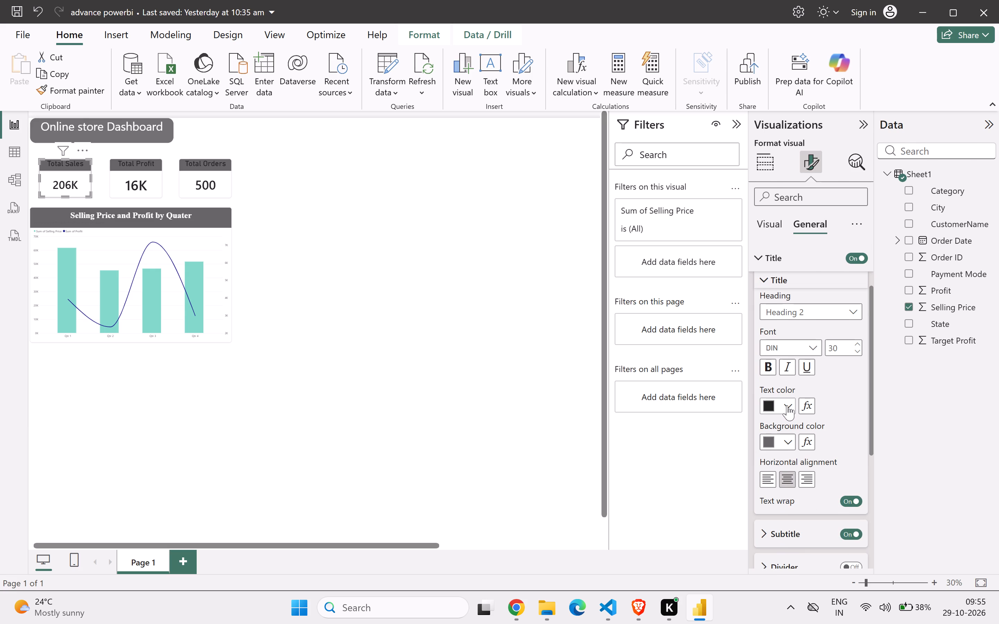
{"action": "left_click", "coordinate": [773, 321]}
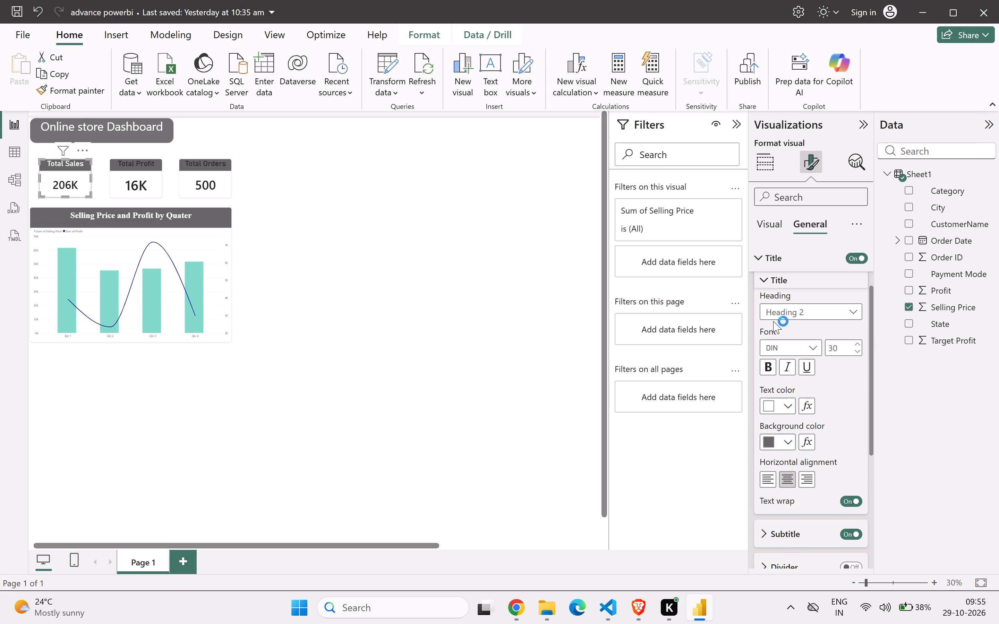
Set the title text colour of the Total Profit card to white (#ffffff).
{"action": "left_click", "coordinate": [156, 182]}
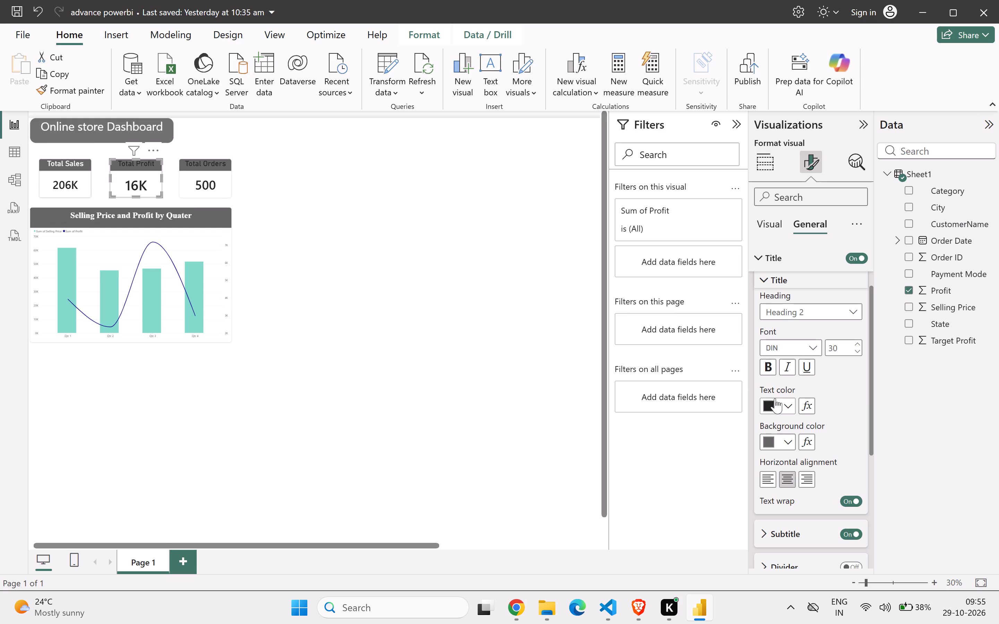
{"action": "left_click", "coordinate": [779, 401]}
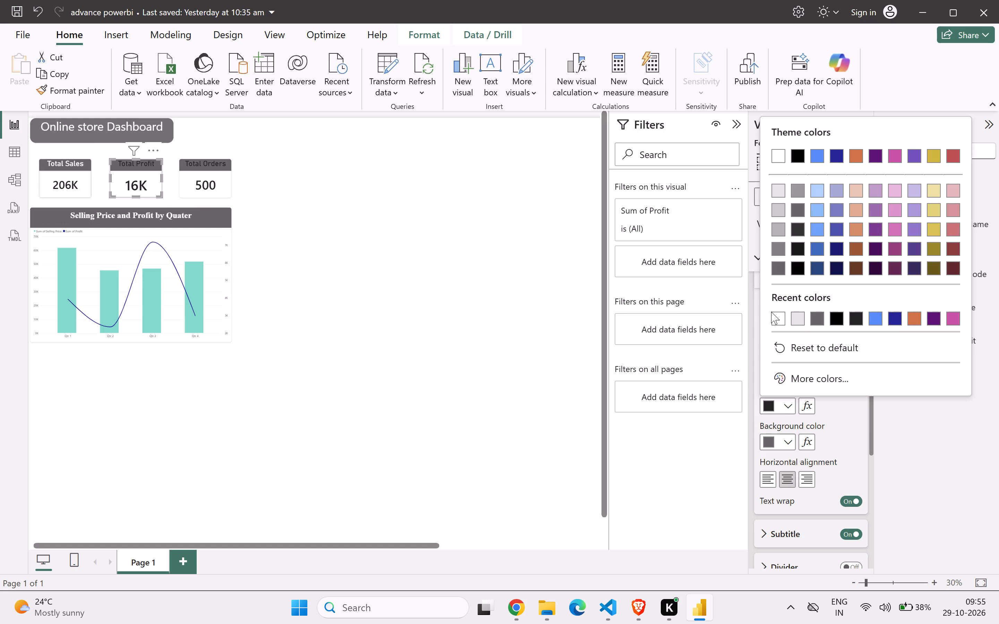
{"action": "left_click", "coordinate": [771, 312]}
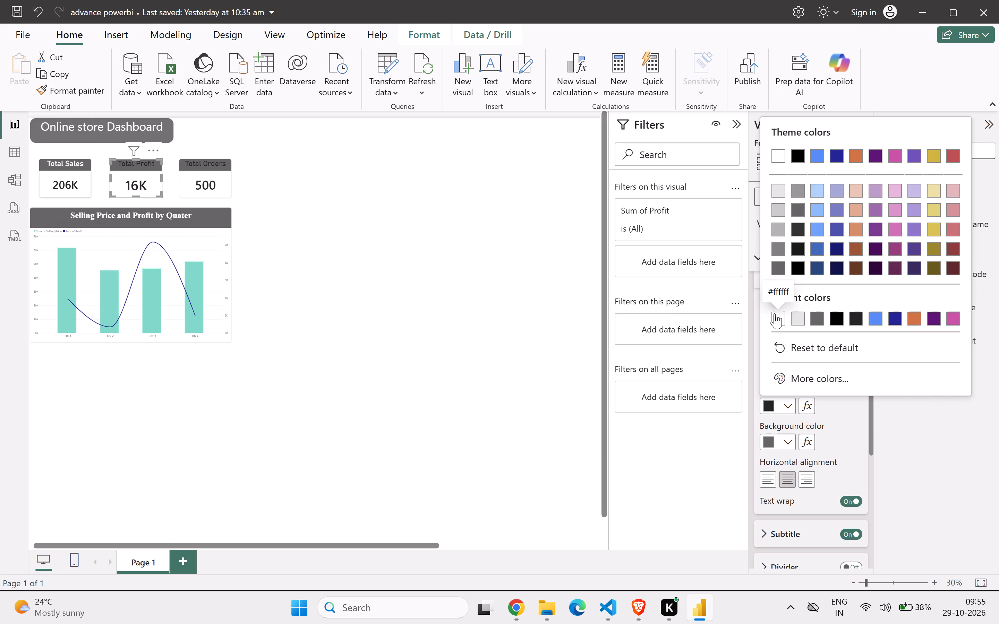
{"action": "left_click", "coordinate": [775, 313]}
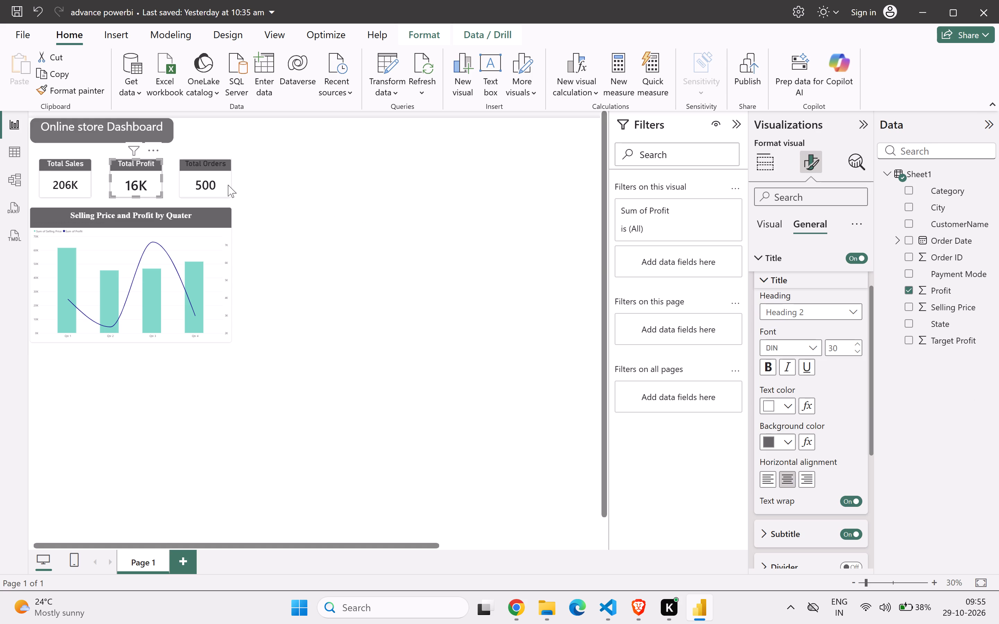
Set the title text colour of the Total Orders card to white and deselect the card.
{"action": "left_click", "coordinate": [228, 185]}
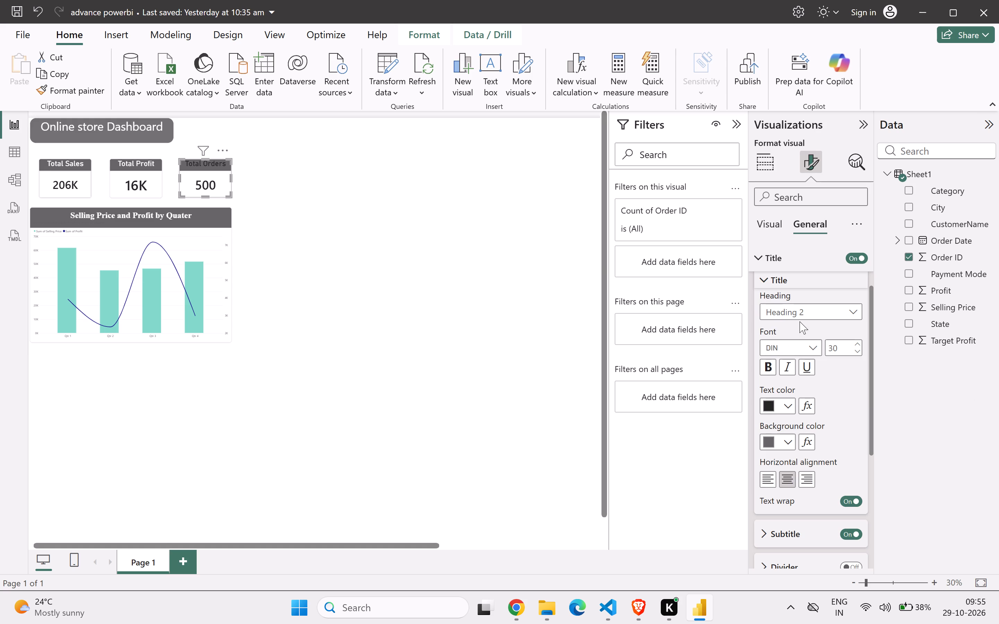
{"action": "left_click", "coordinate": [787, 413]}
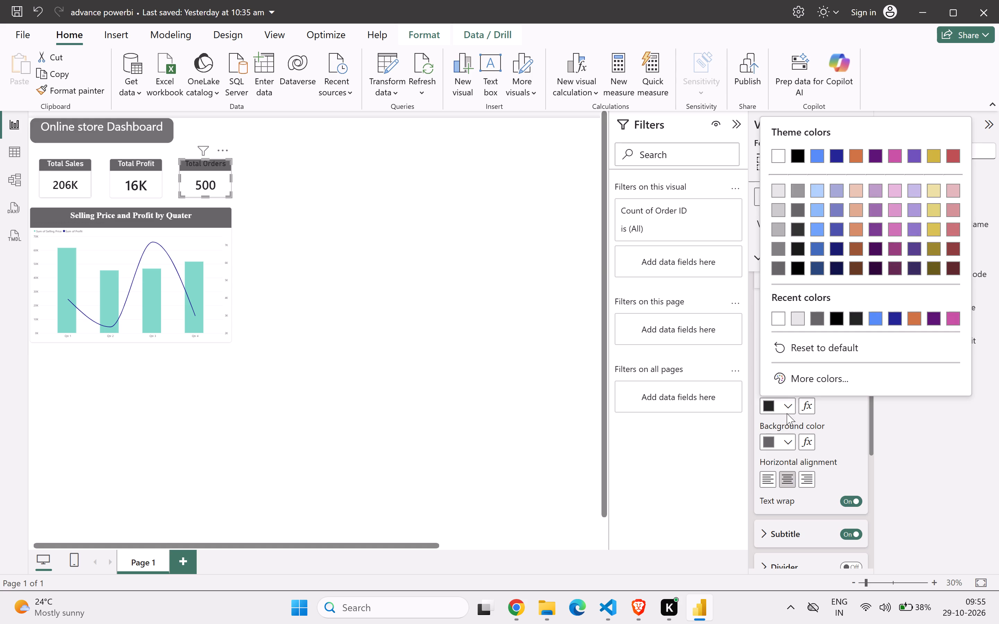
{"action": "left_click", "coordinate": [777, 317]}
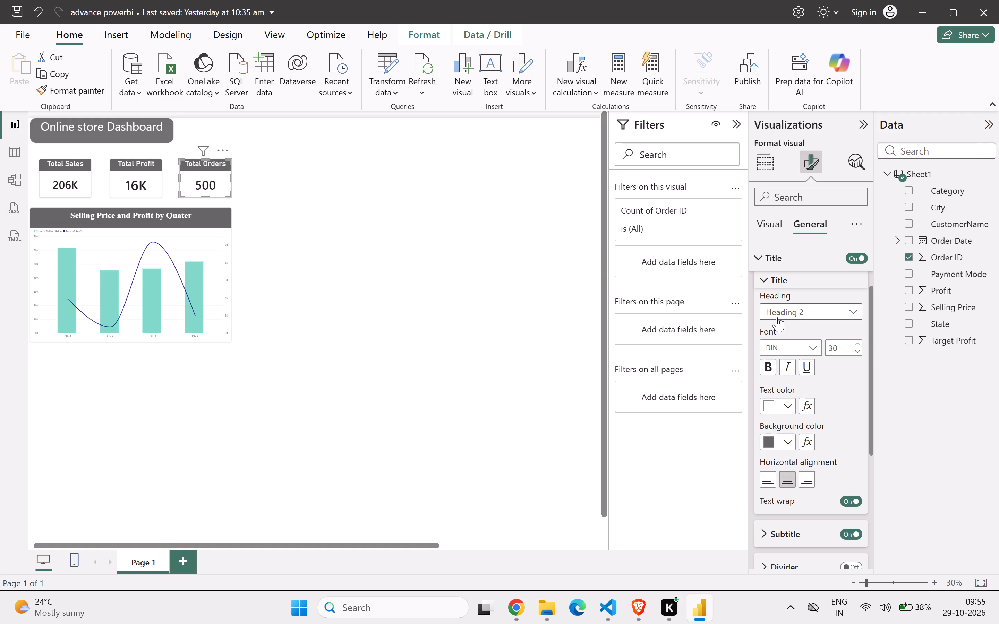
{"action": "left_click", "coordinate": [409, 365]}
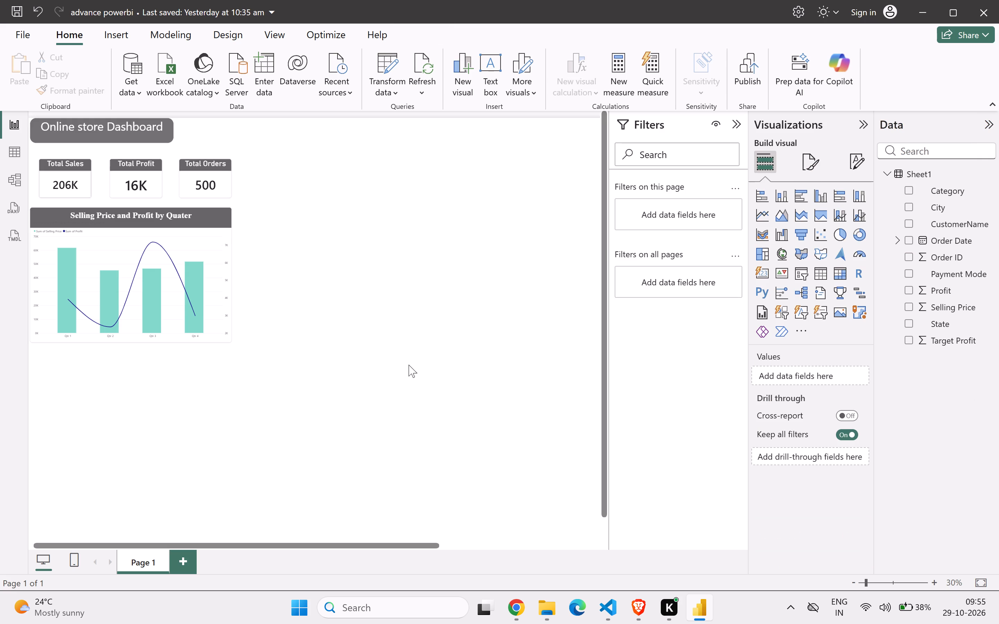